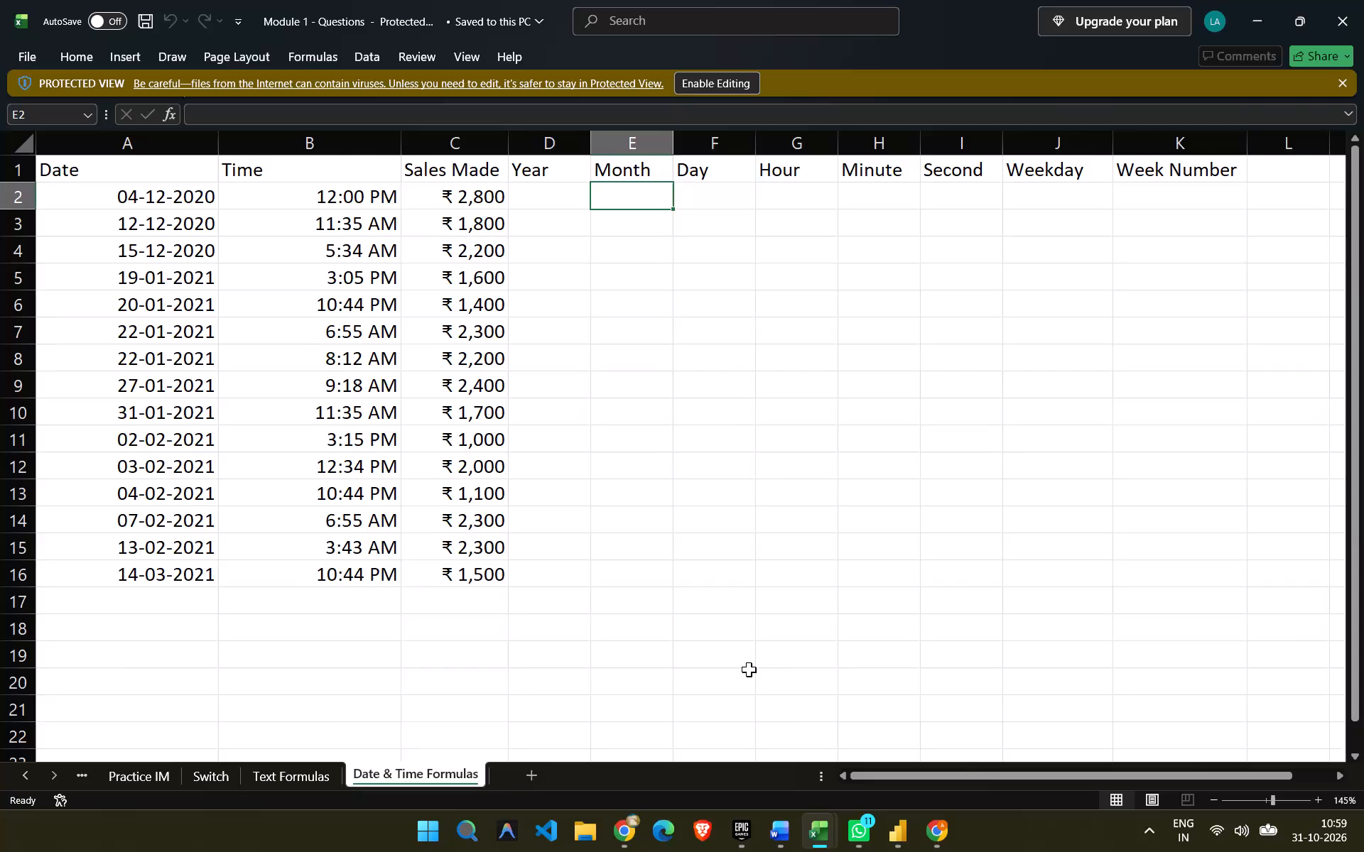
Close the protected Module 1 - Questions workbook.
{"action": "scroll", "coordinate": [749, 670], "scroll_direction": "right", "scroll_amount": 1}
{"action": "scroll", "coordinate": [749, 670], "scroll_direction": "up", "scroll_amount": 1}
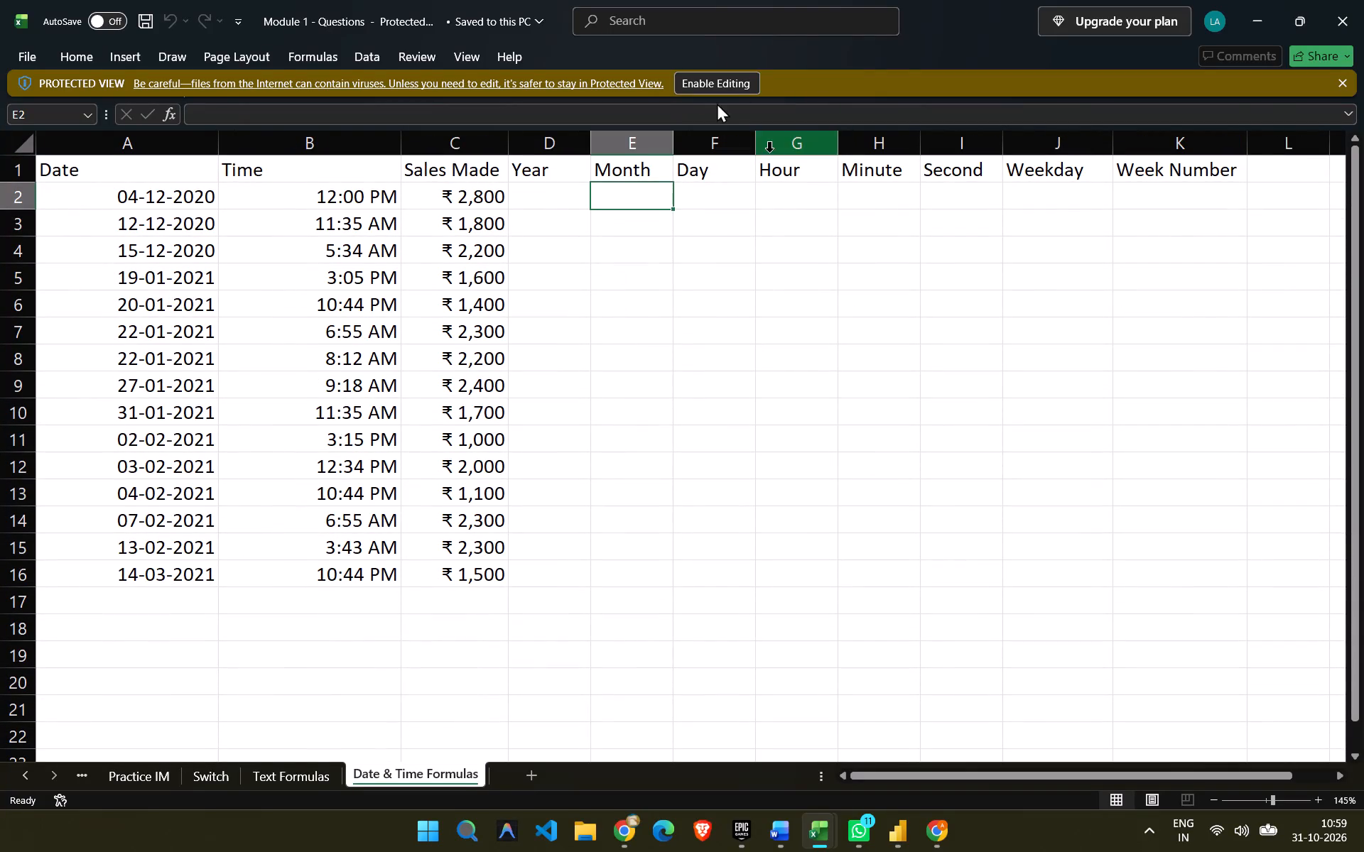
{"action": "left_click", "coordinate": [1363, 0]}
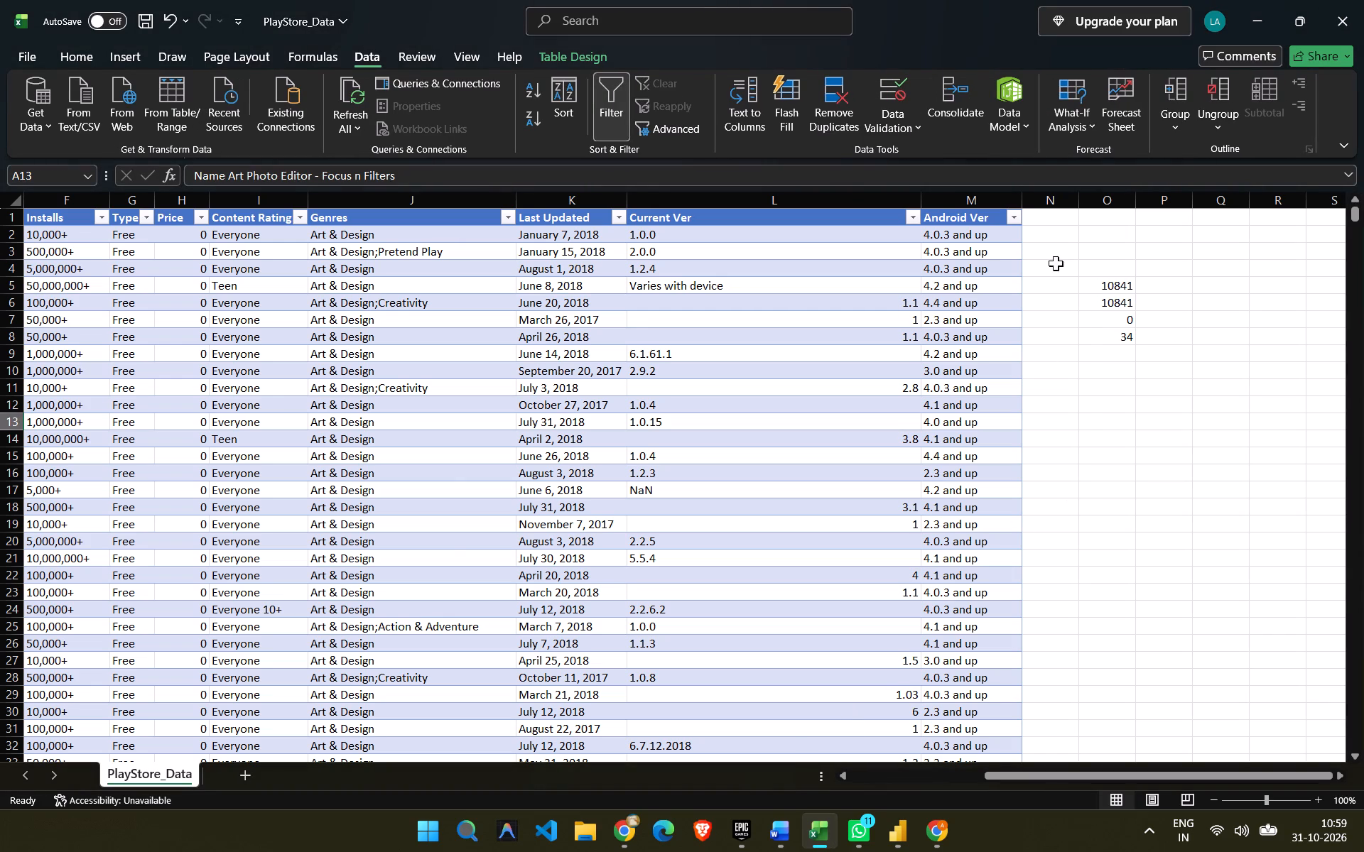
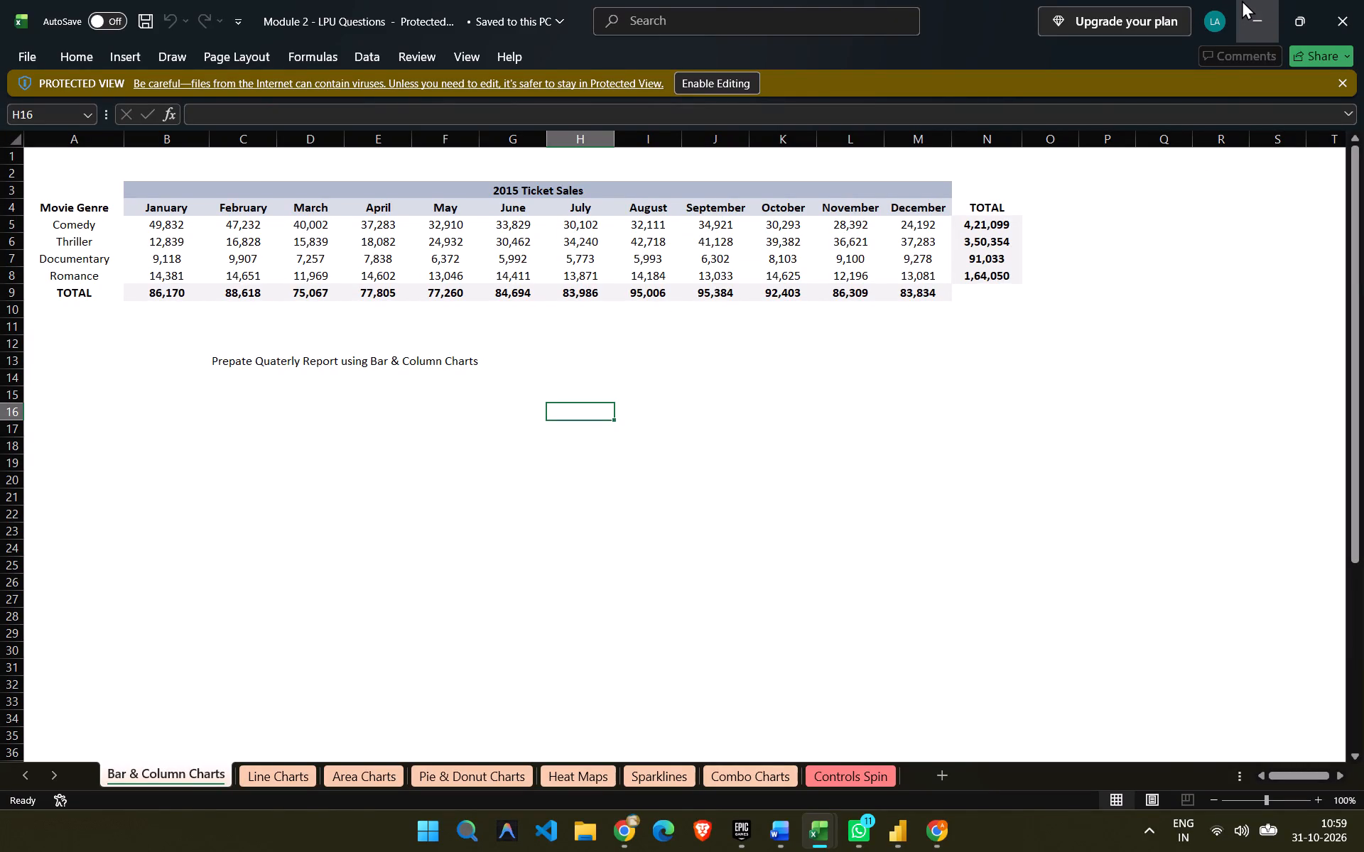
Close the protected Module 2 - LPU Questions workbook.
{"action": "left_click", "coordinate": [1363, 6]}
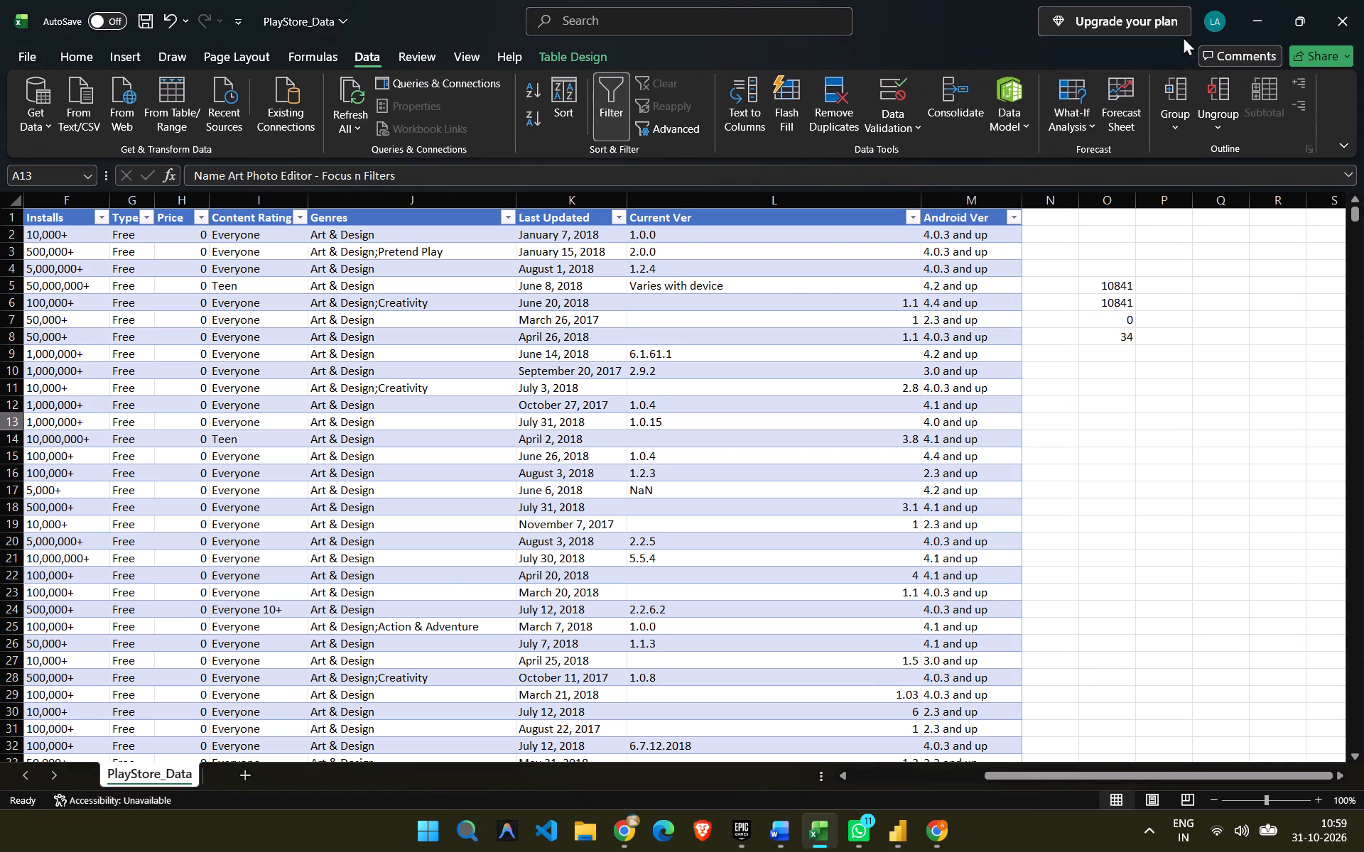
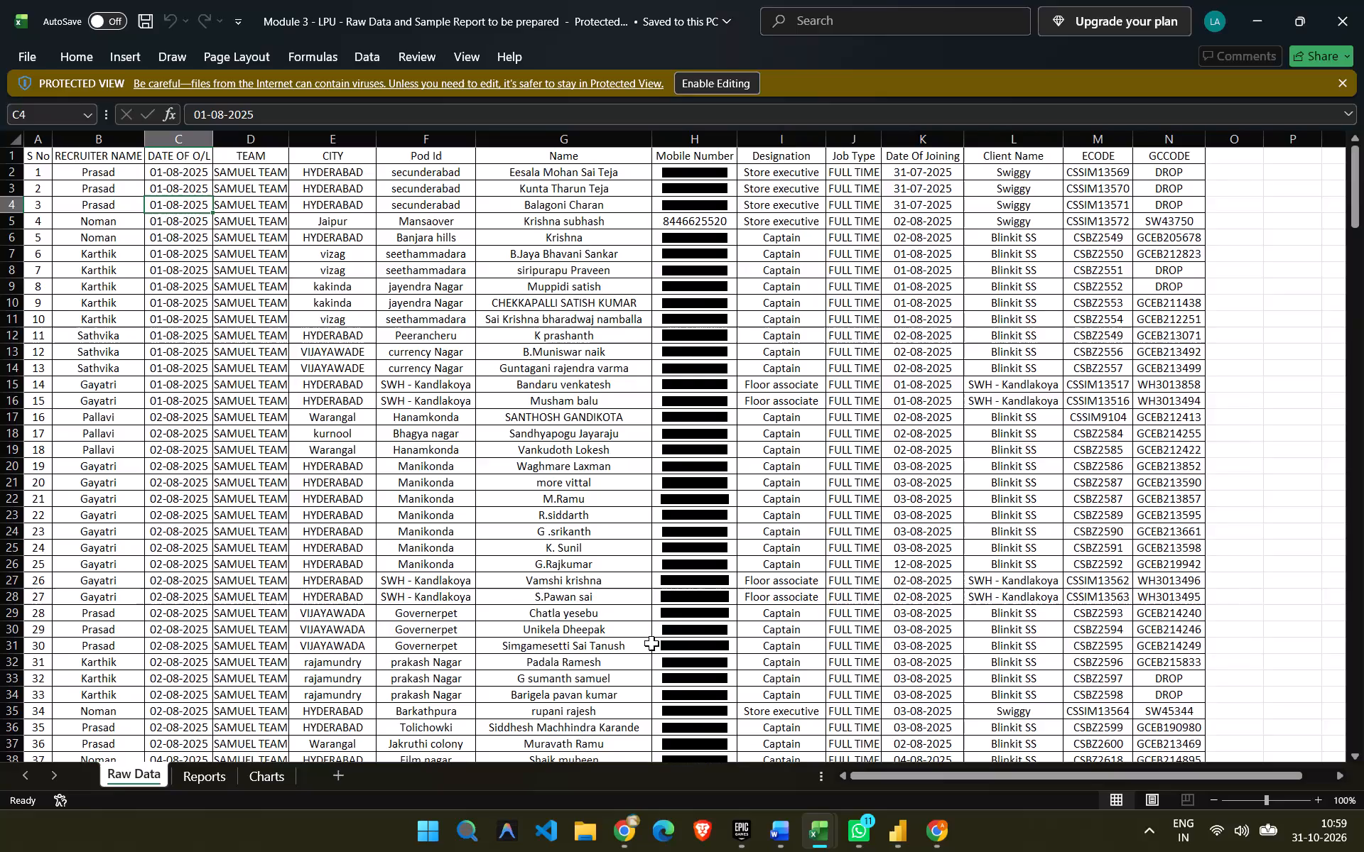
Examine the recruitment records on the Raw Data sheet from the first rows through the end of the data.
{"action": "scroll", "coordinate": [651, 643], "scroll_direction": "down", "scroll_amount": 10}
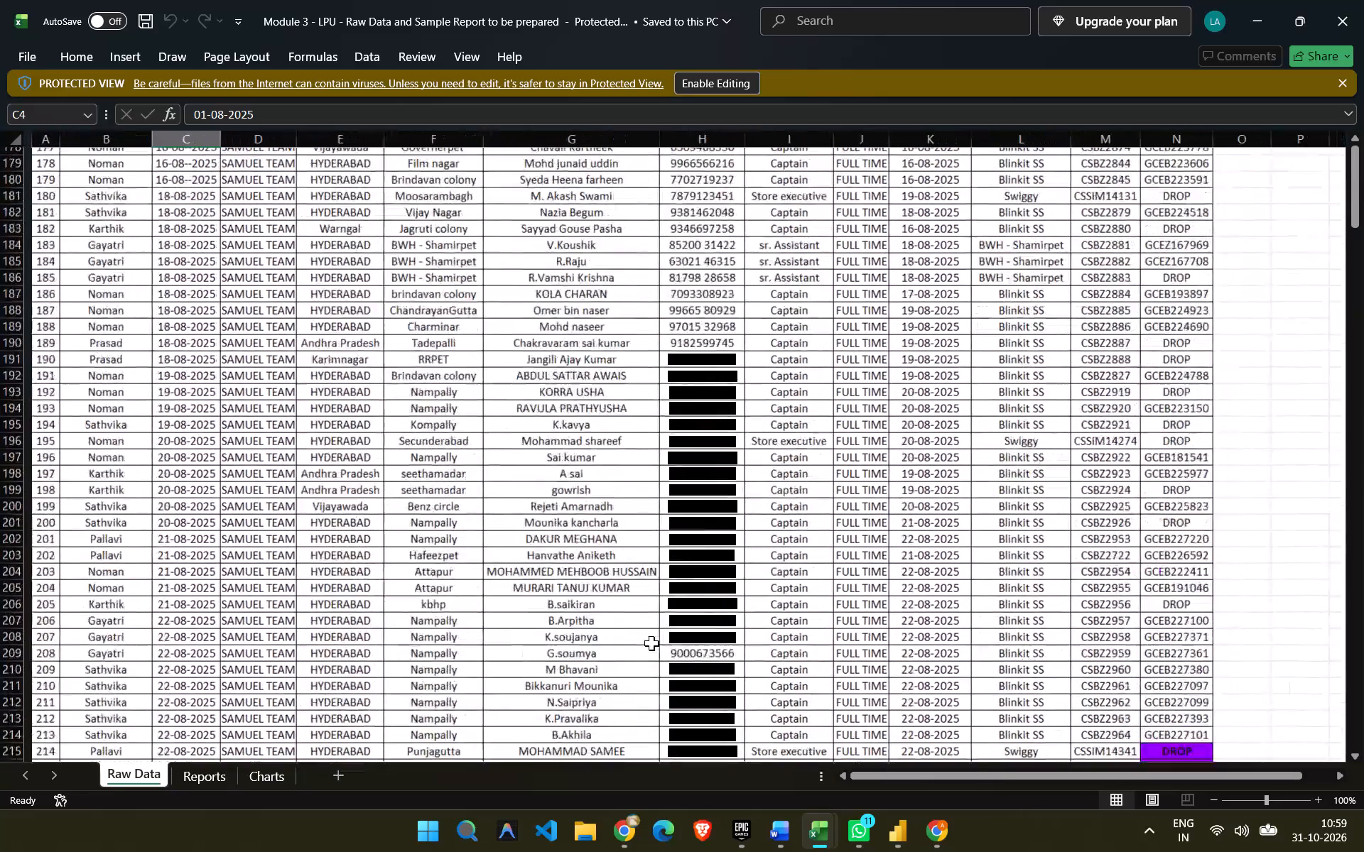
{"action": "scroll", "coordinate": [651, 643], "scroll_direction": "down", "scroll_amount": 11}
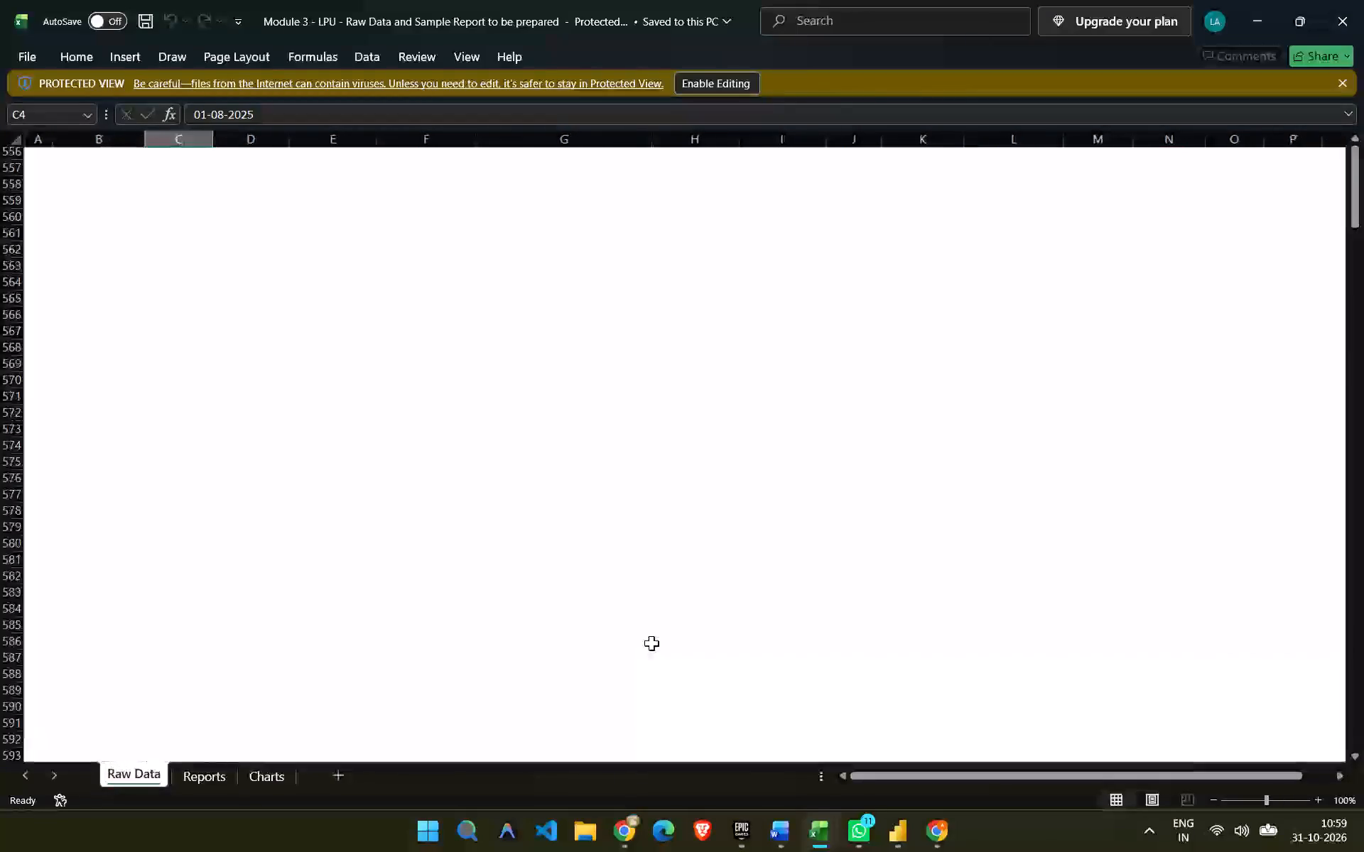
{"action": "scroll", "coordinate": [661, 569], "scroll_direction": "up", "scroll_amount": 8}
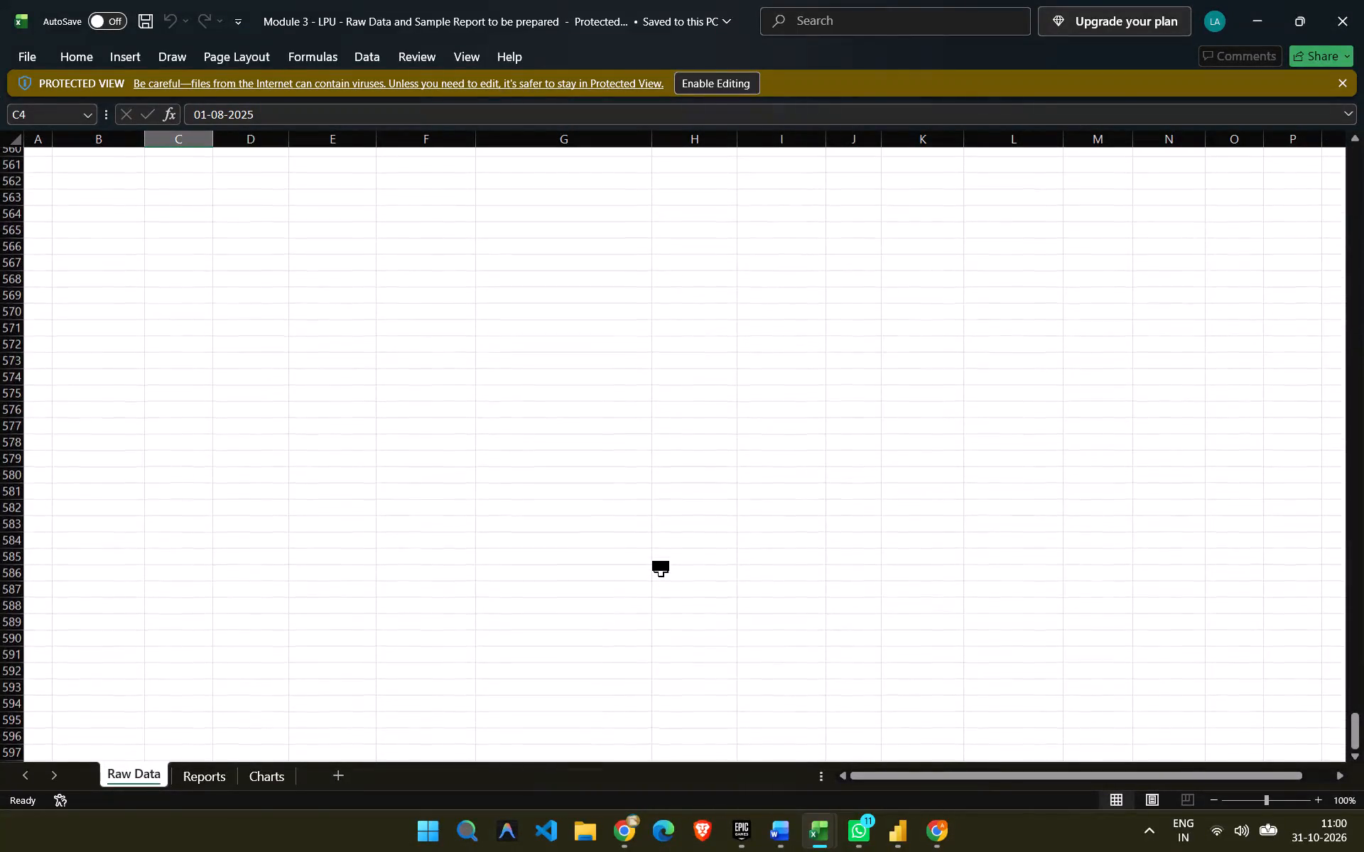
{"action": "scroll", "coordinate": [661, 569], "scroll_direction": "up", "scroll_amount": 10}
{"action": "scroll", "coordinate": [661, 569], "scroll_direction": "down", "scroll_amount": 12}
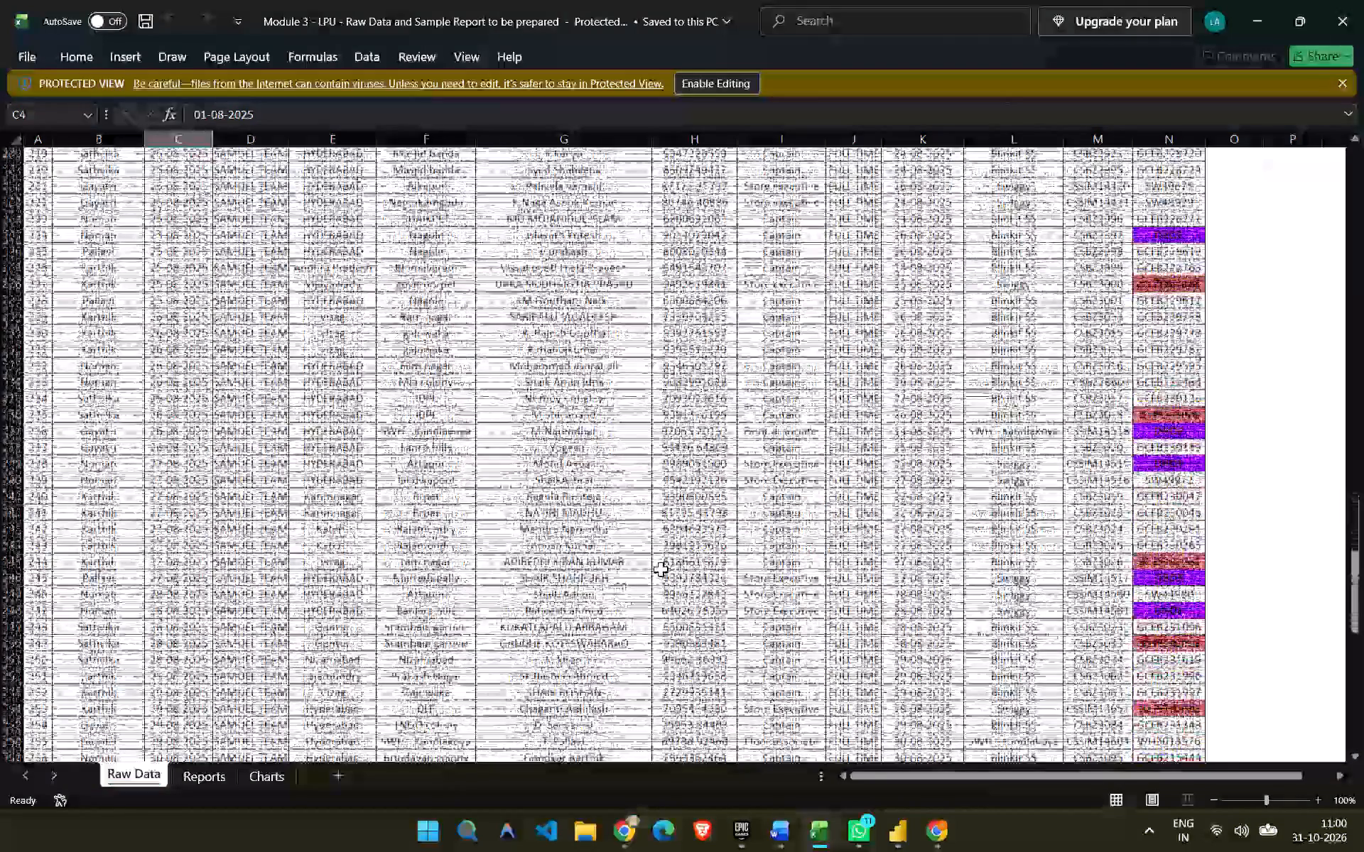
{"action": "scroll", "coordinate": [661, 569], "scroll_direction": "down", "scroll_amount": 4}
{"action": "scroll", "coordinate": [929, 591], "scroll_direction": "up", "scroll_amount": 6}
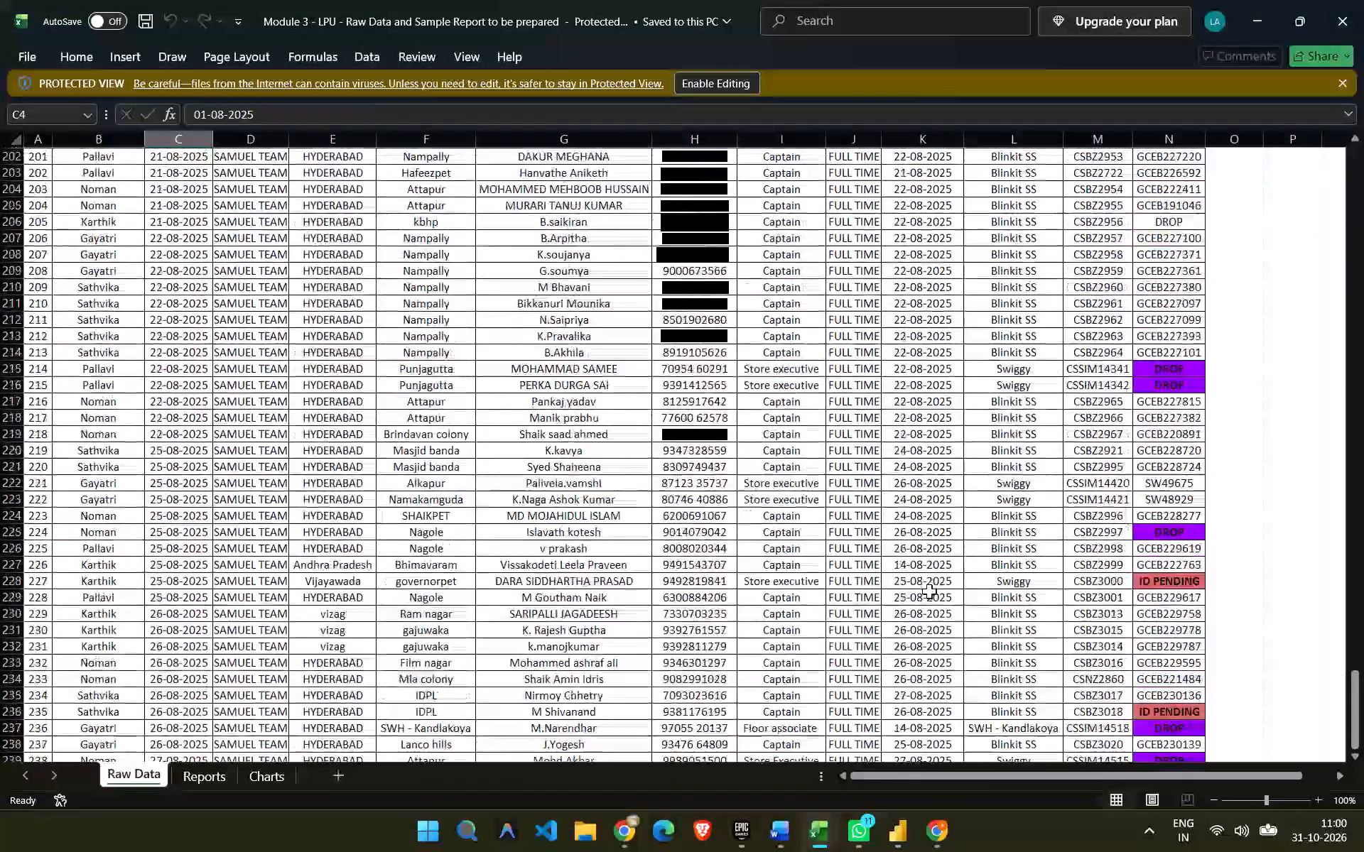
{"action": "scroll", "coordinate": [929, 591], "scroll_direction": "up", "scroll_amount": 16}
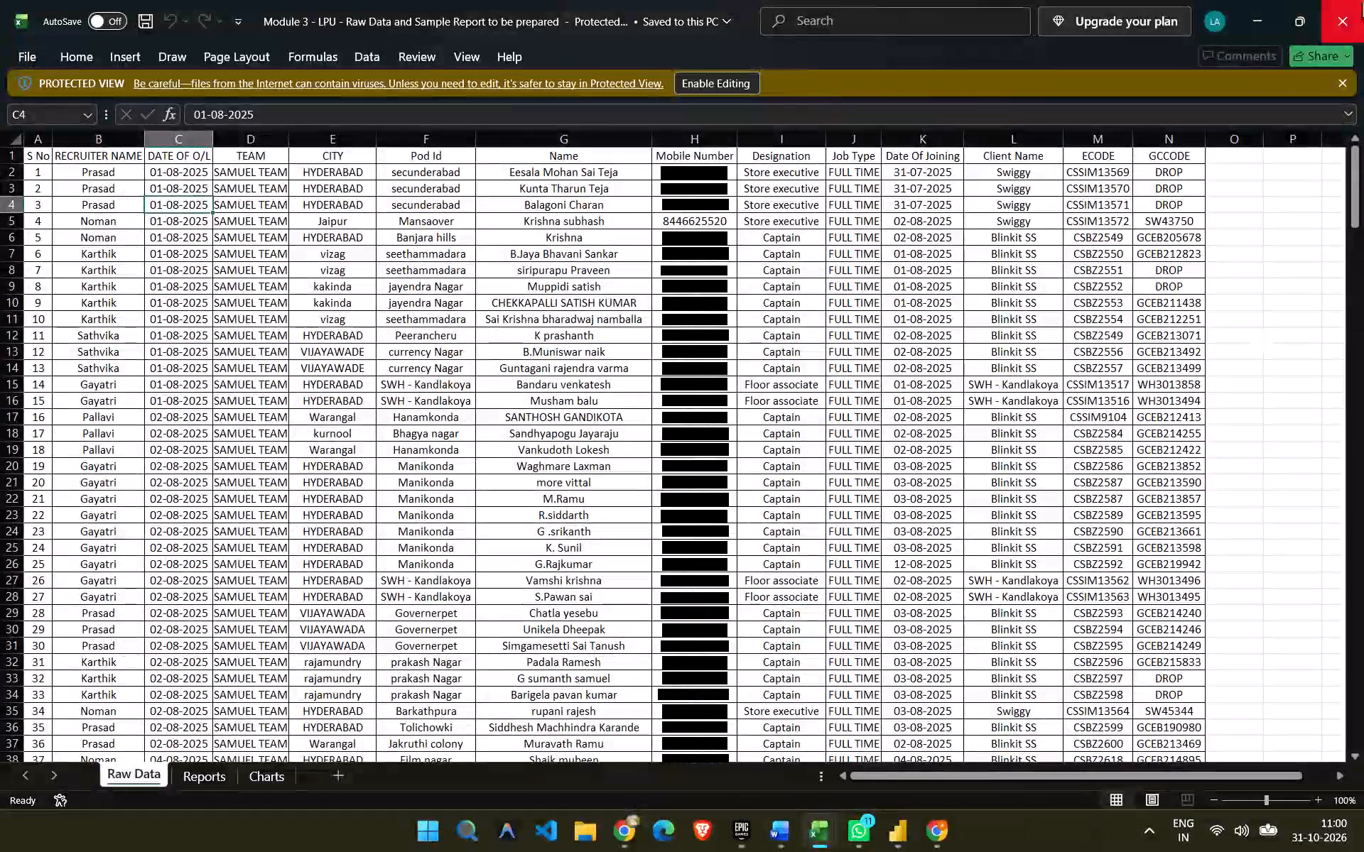
Close the protected Module 3 - LPU raw data and sample report workbook.
{"action": "left_click", "coordinate": [1362, 0]}
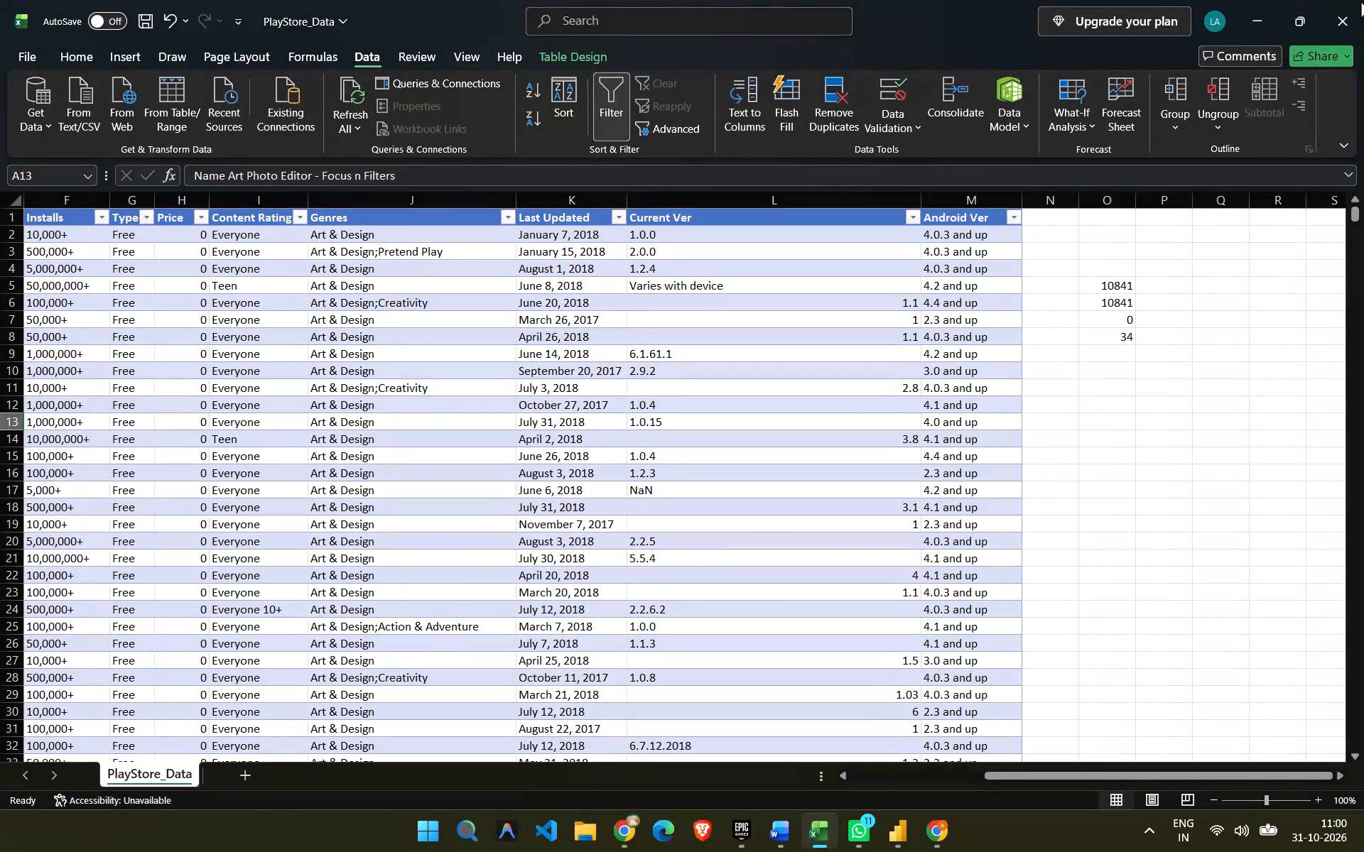
Close the PlayStore_Data workbook, saving its changes as a CSV file in the archive folder under Downloads.
{"action": "left_click", "coordinate": [1331, 0]}
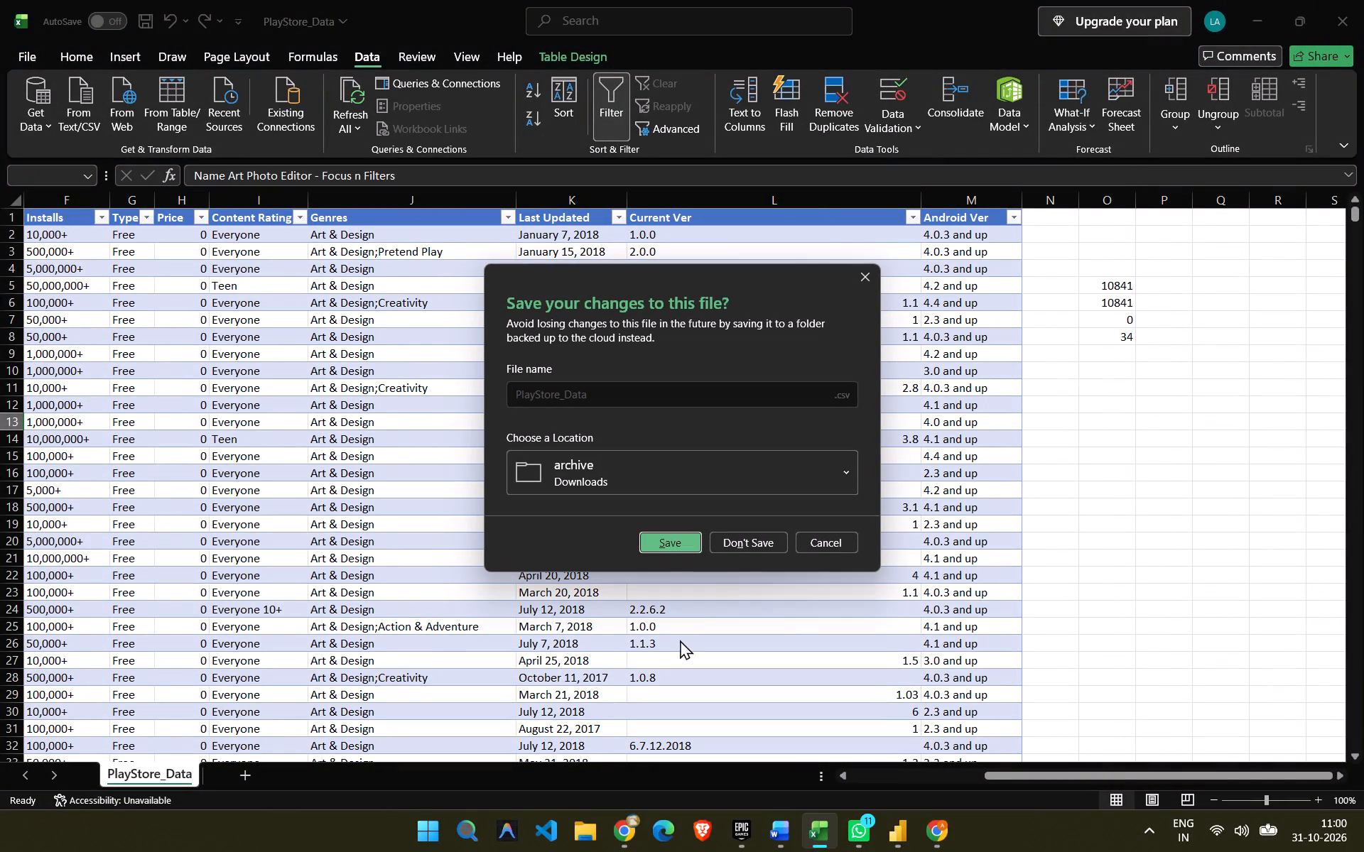
{"action": "left_click_drag", "start_coordinate": [666, 563], "coordinate": [675, 550]}
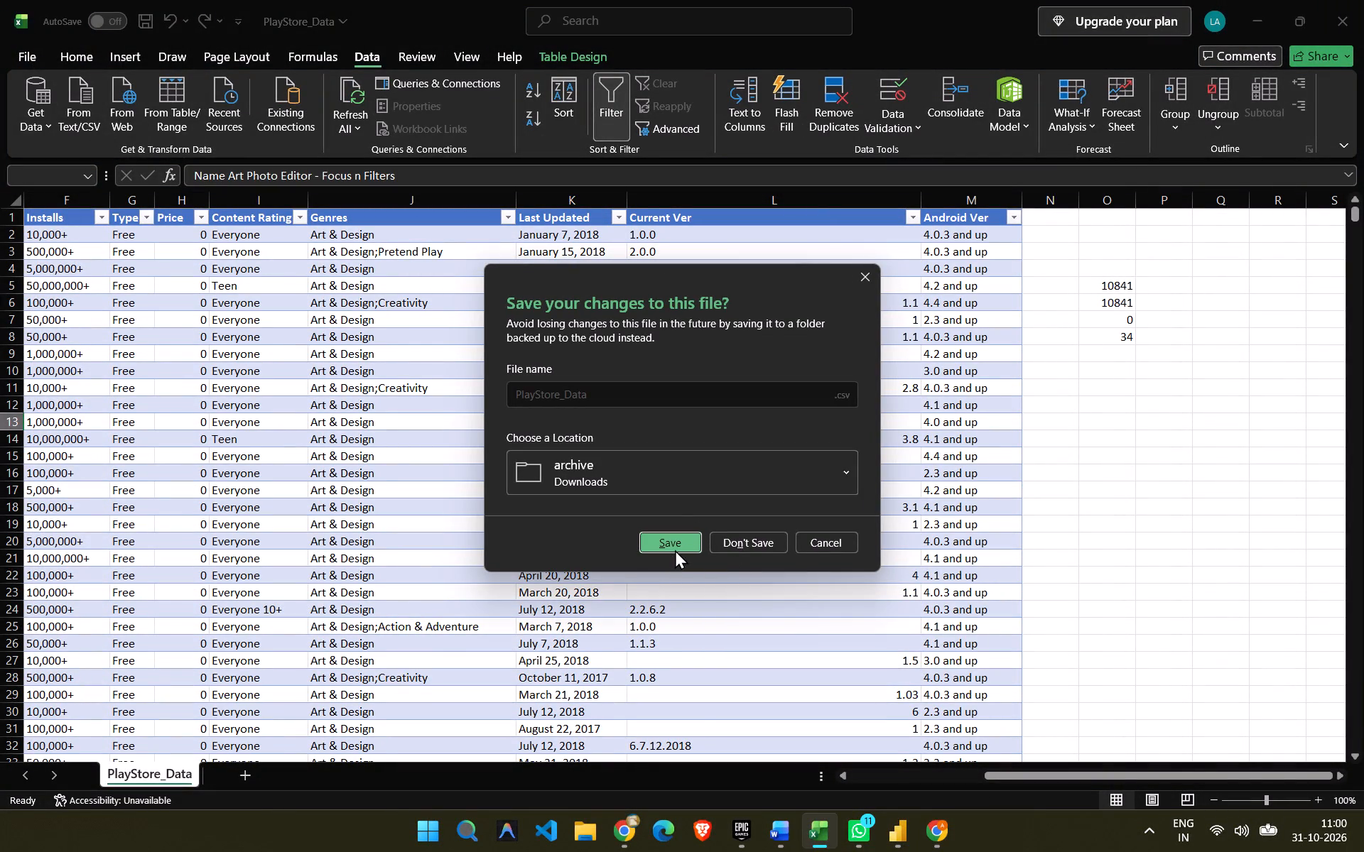
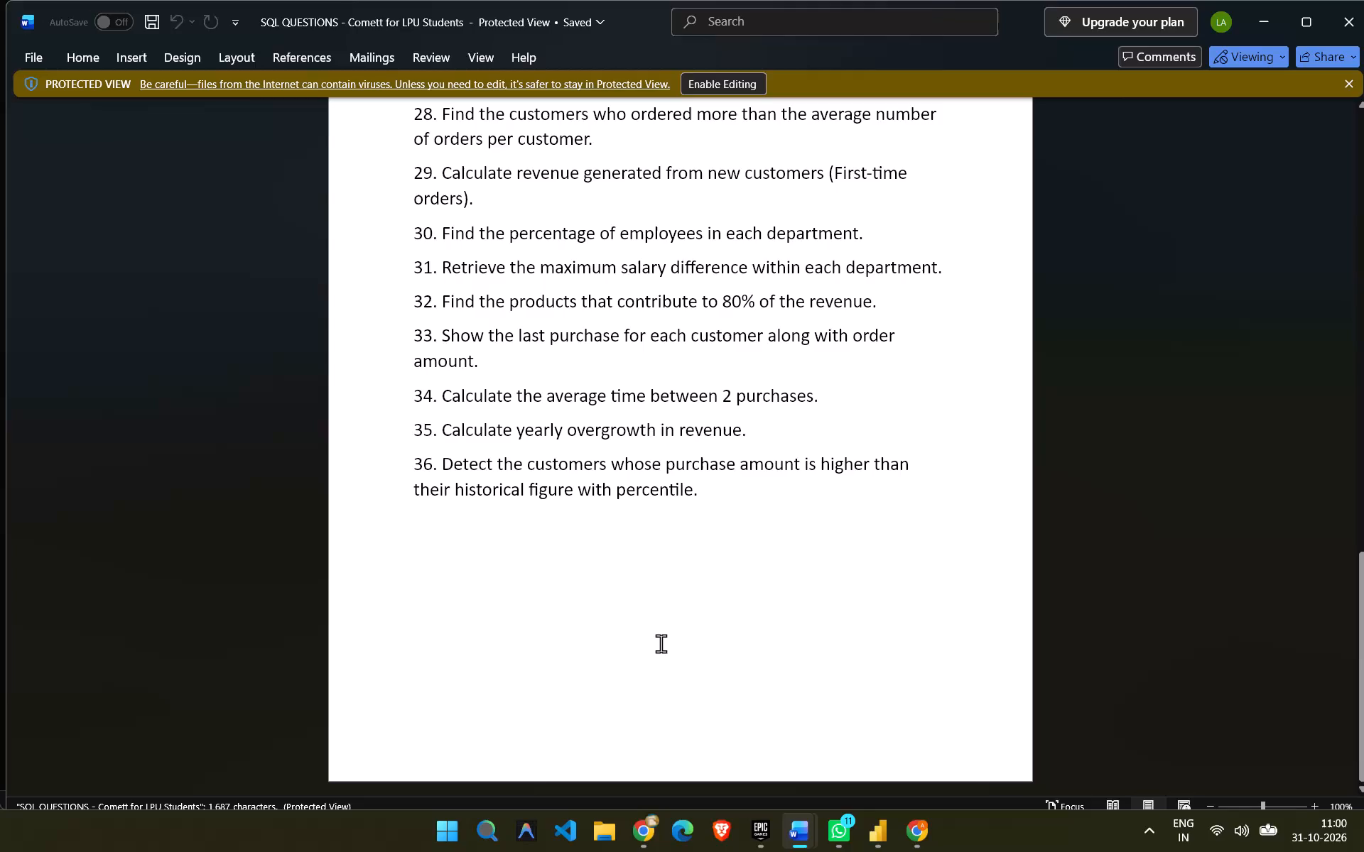
Copy SQL questions 1 to 36 from the SQL QUESTIONS document, leaving out the title.
{"action": "scroll", "coordinate": [772, 561], "scroll_direction": "up", "scroll_amount": 11}
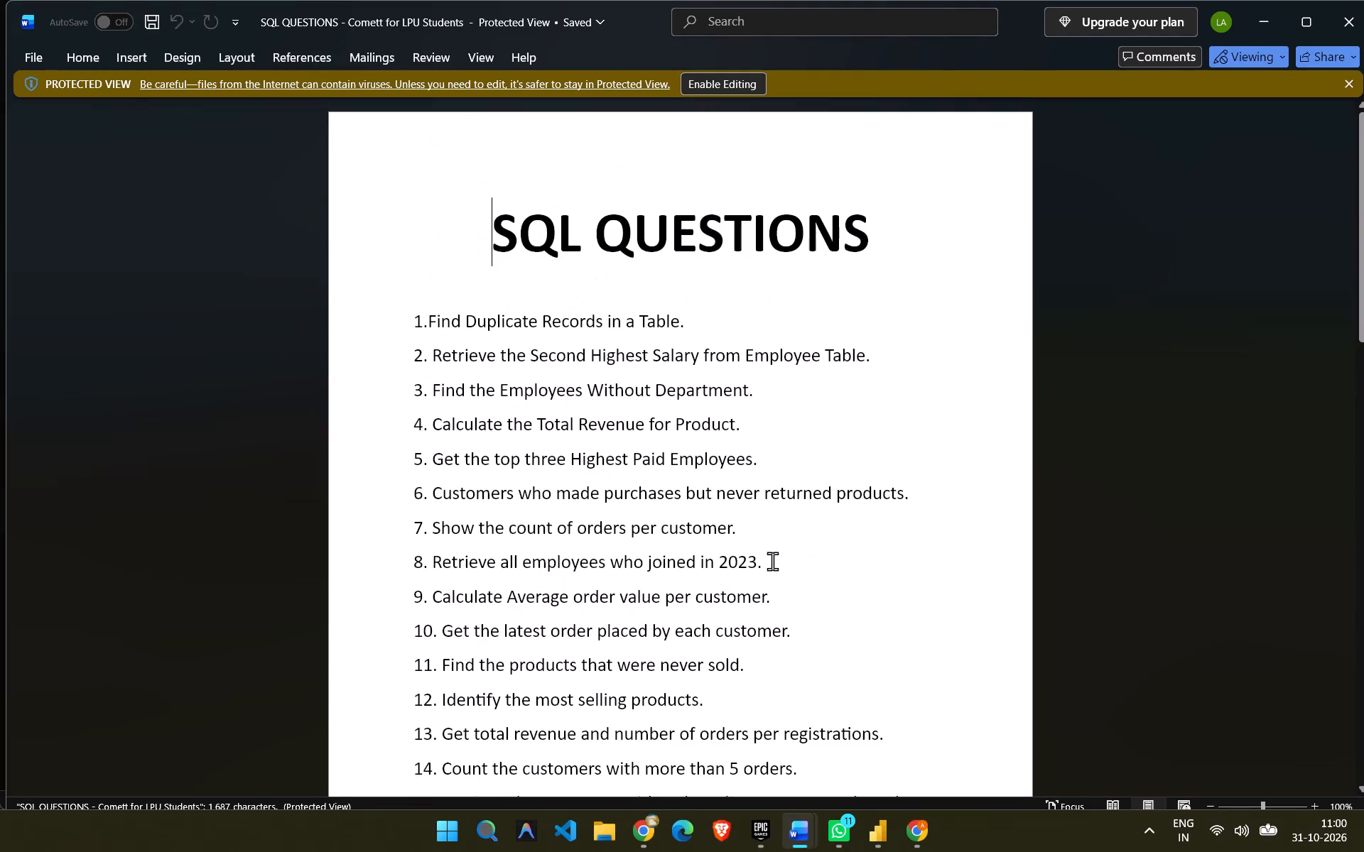
{"action": "left_click_drag", "start_coordinate": [420, 312], "coordinate": [611, 768]}
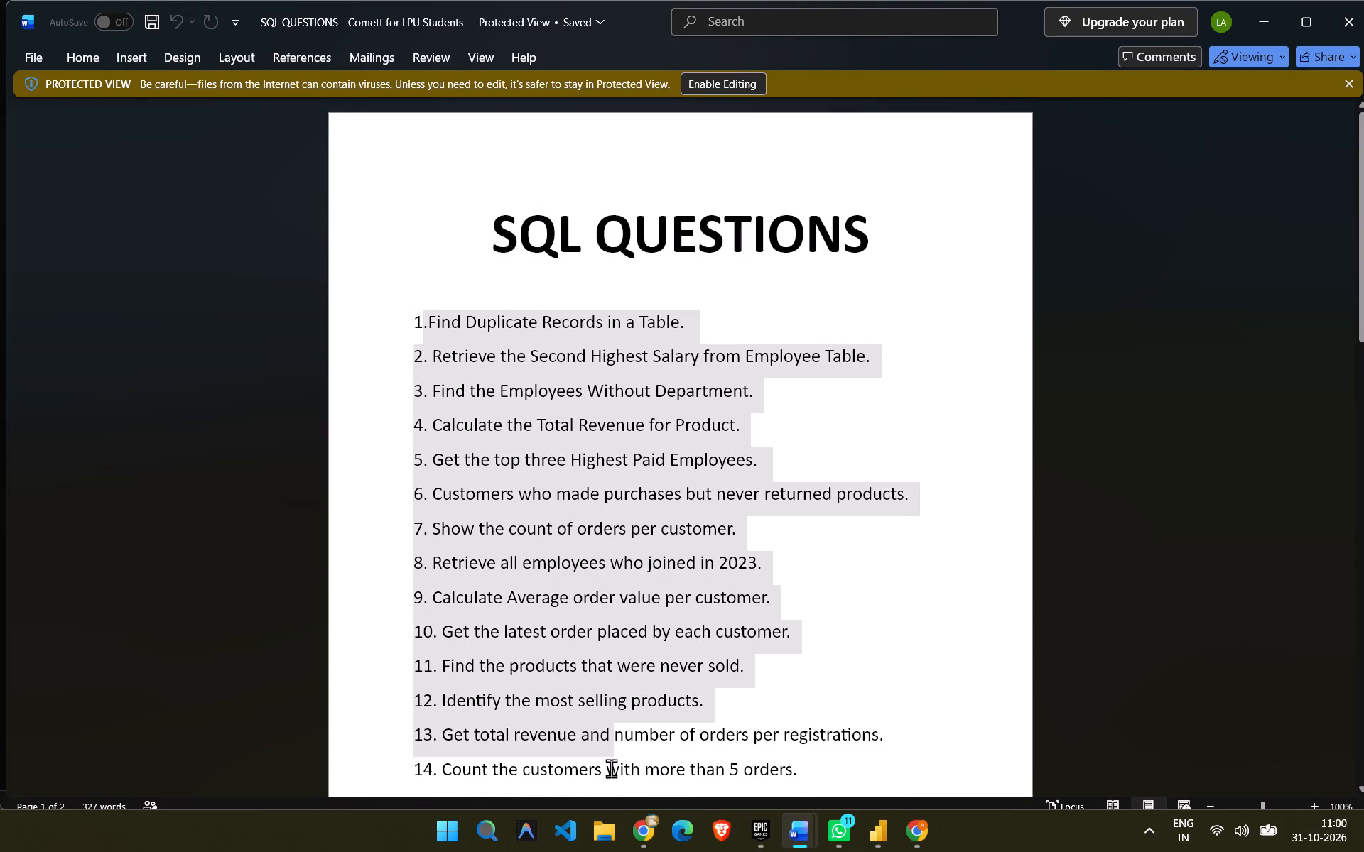
{"action": "left_click_drag", "start_coordinate": [611, 768], "coordinate": [646, 781]}
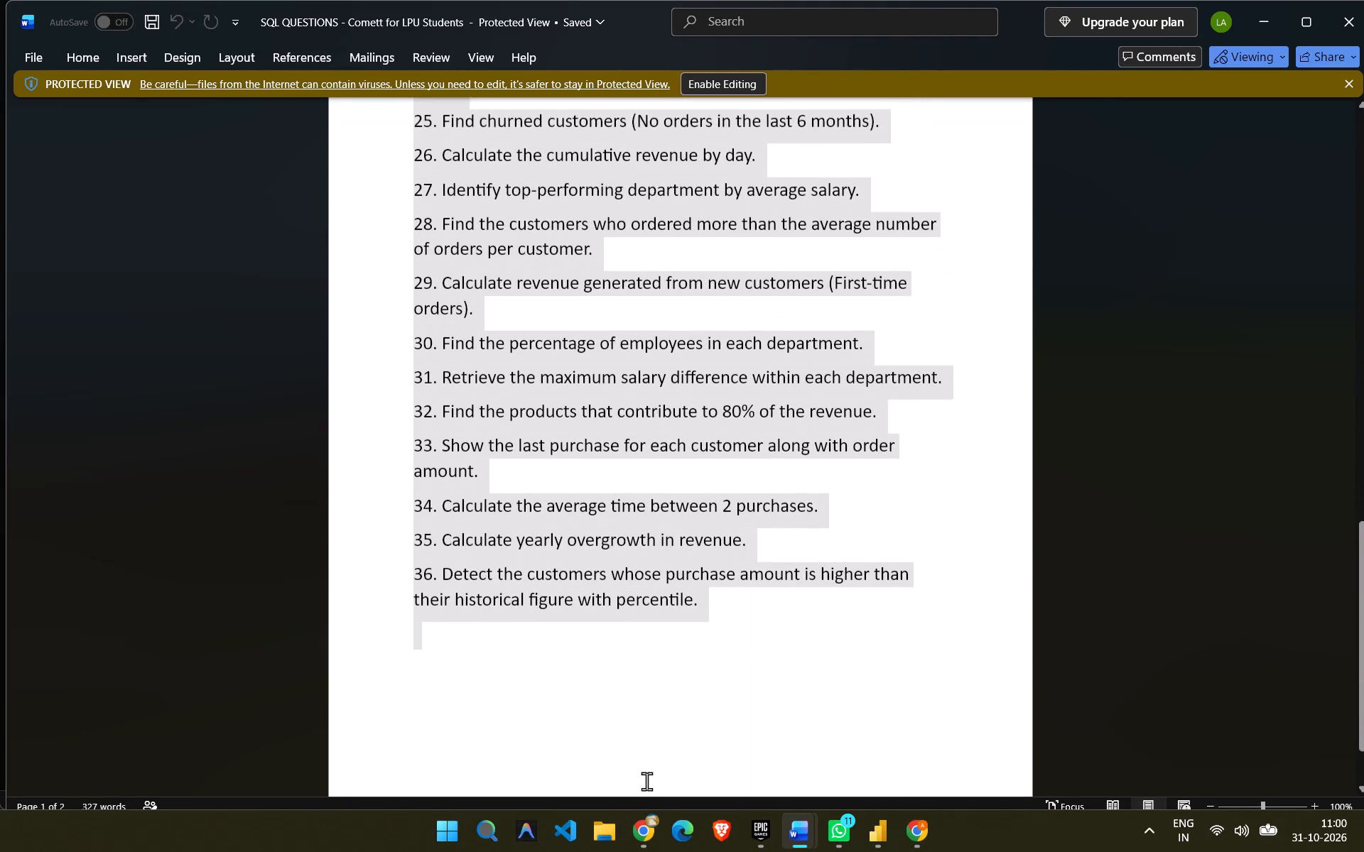
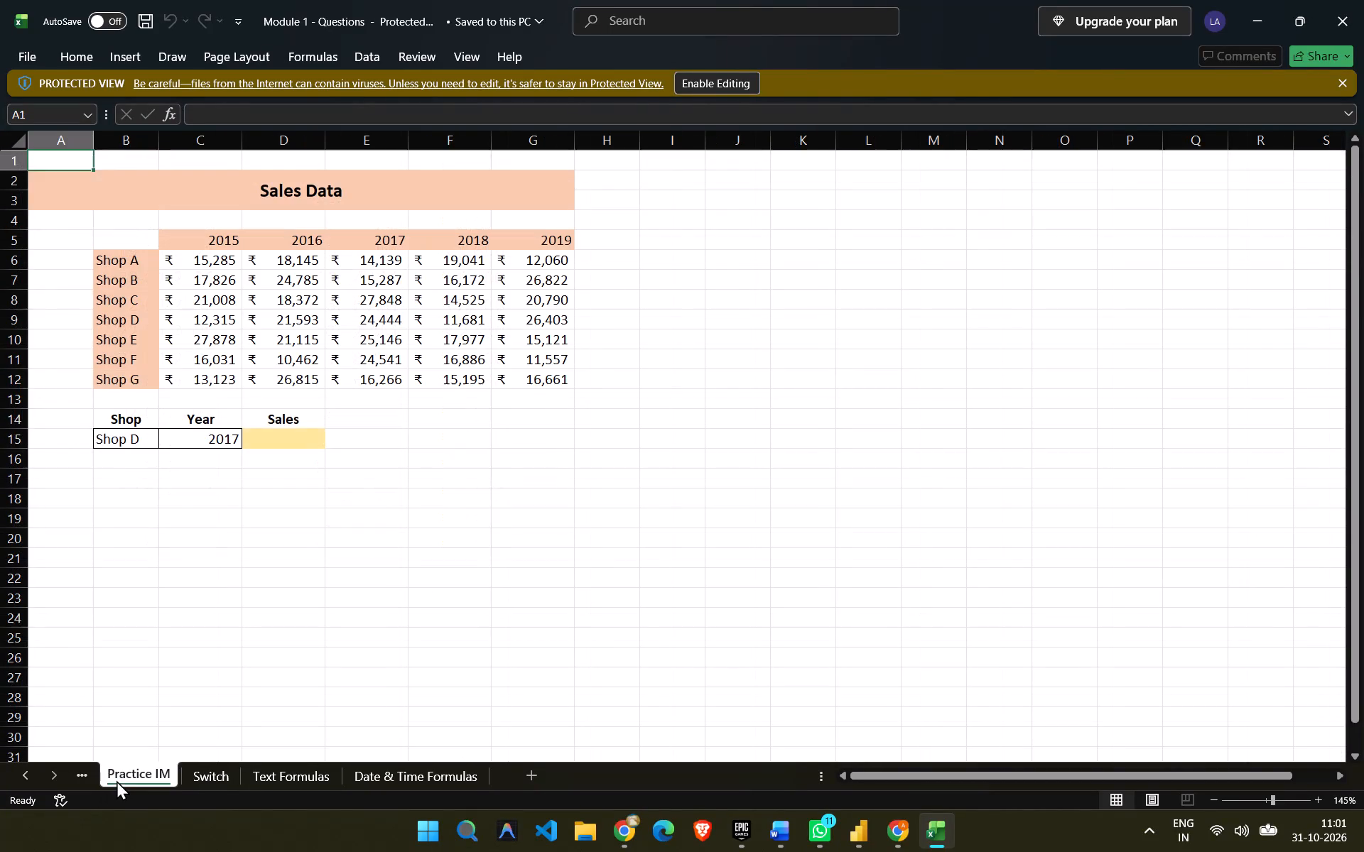
{"action": "left_click", "coordinate": [201, 777]}
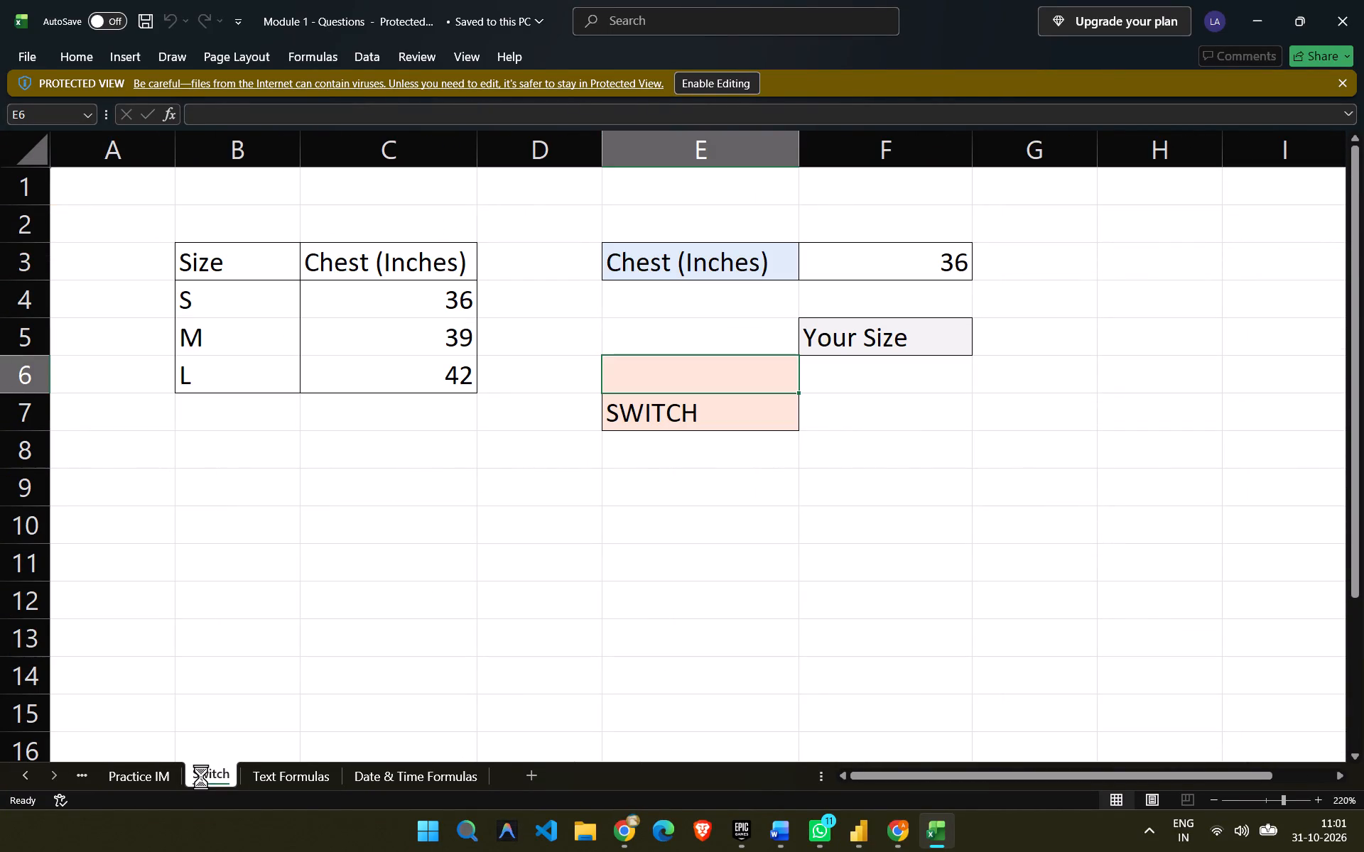
{"action": "left_click", "coordinate": [266, 775]}
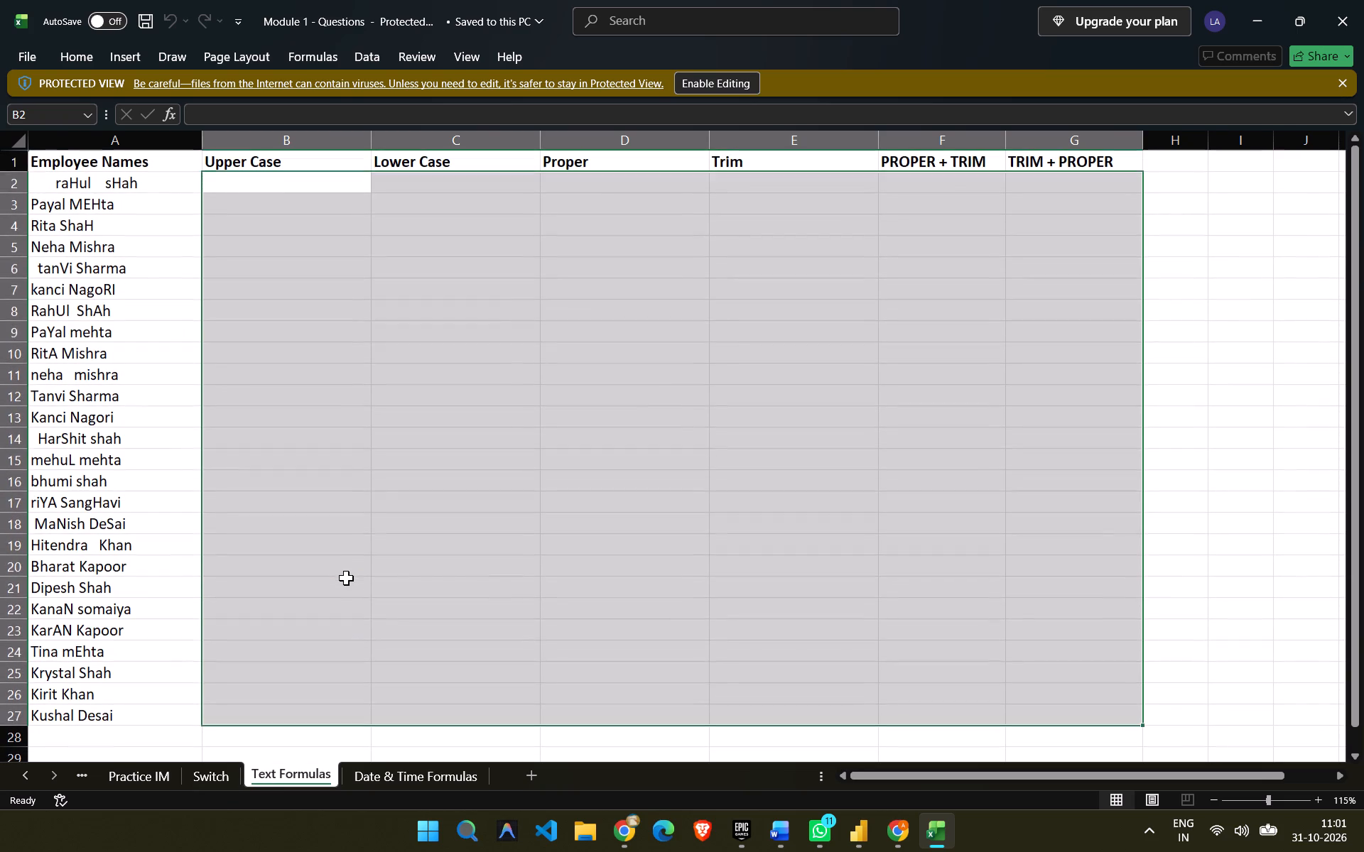
Enable editing for the protected workbook and dismiss the blocked-macros security notice.
{"action": "left_click", "coordinate": [845, 533]}
{"action": "left_click", "coordinate": [274, 190]}
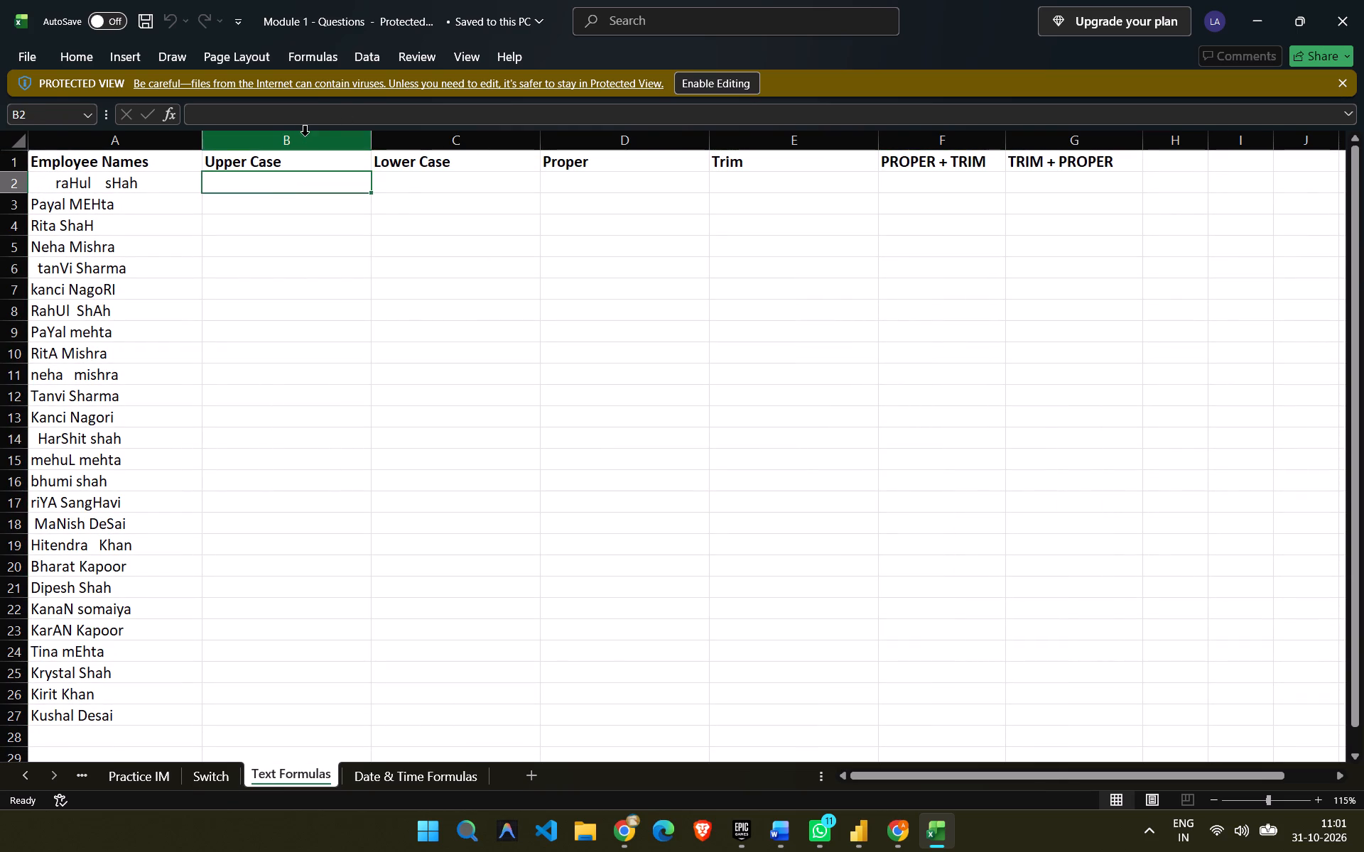
{"action": "key", "text": "equal"}
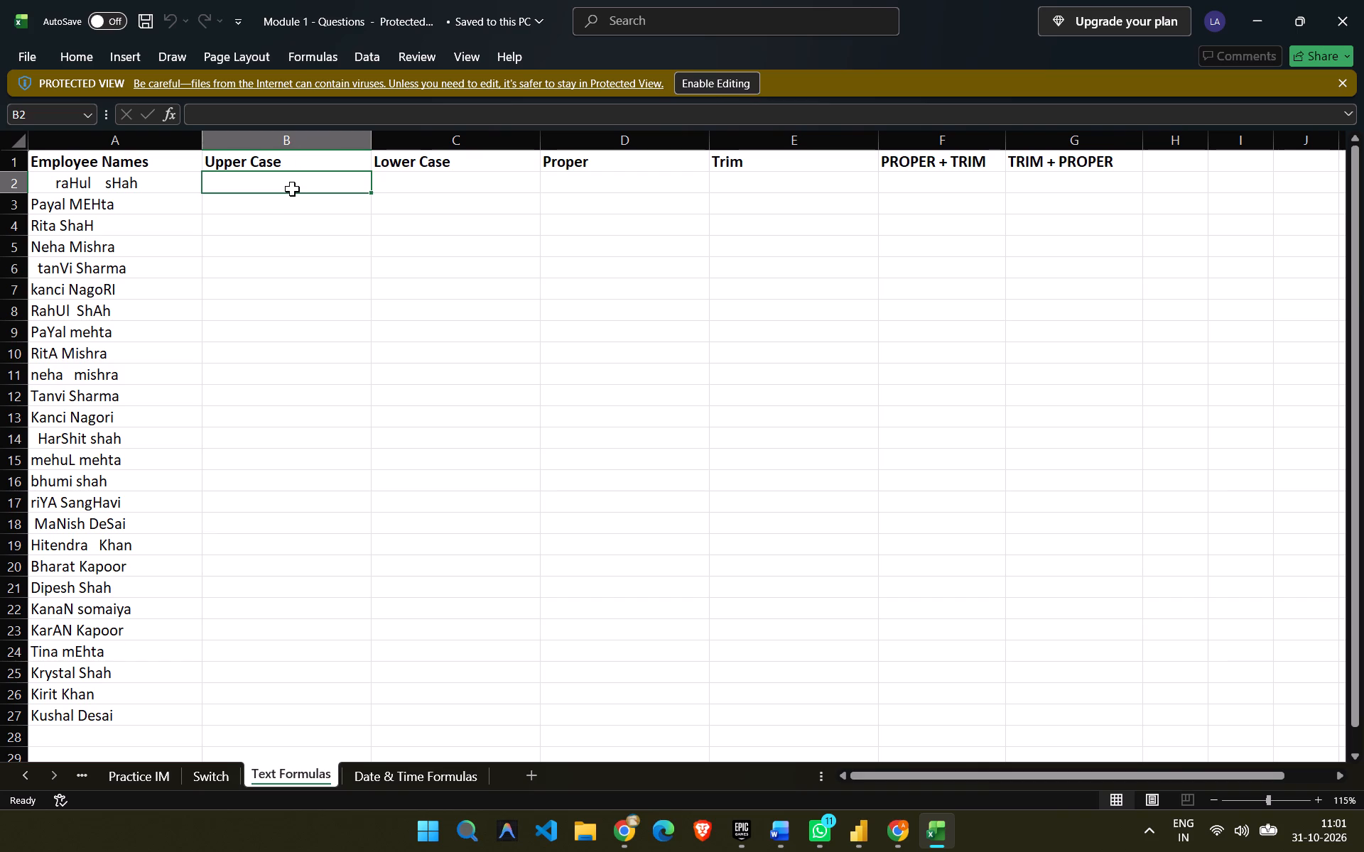
{"action": "left_click", "coordinate": [266, 195]}
{"action": "left_click", "coordinate": [720, 80]}
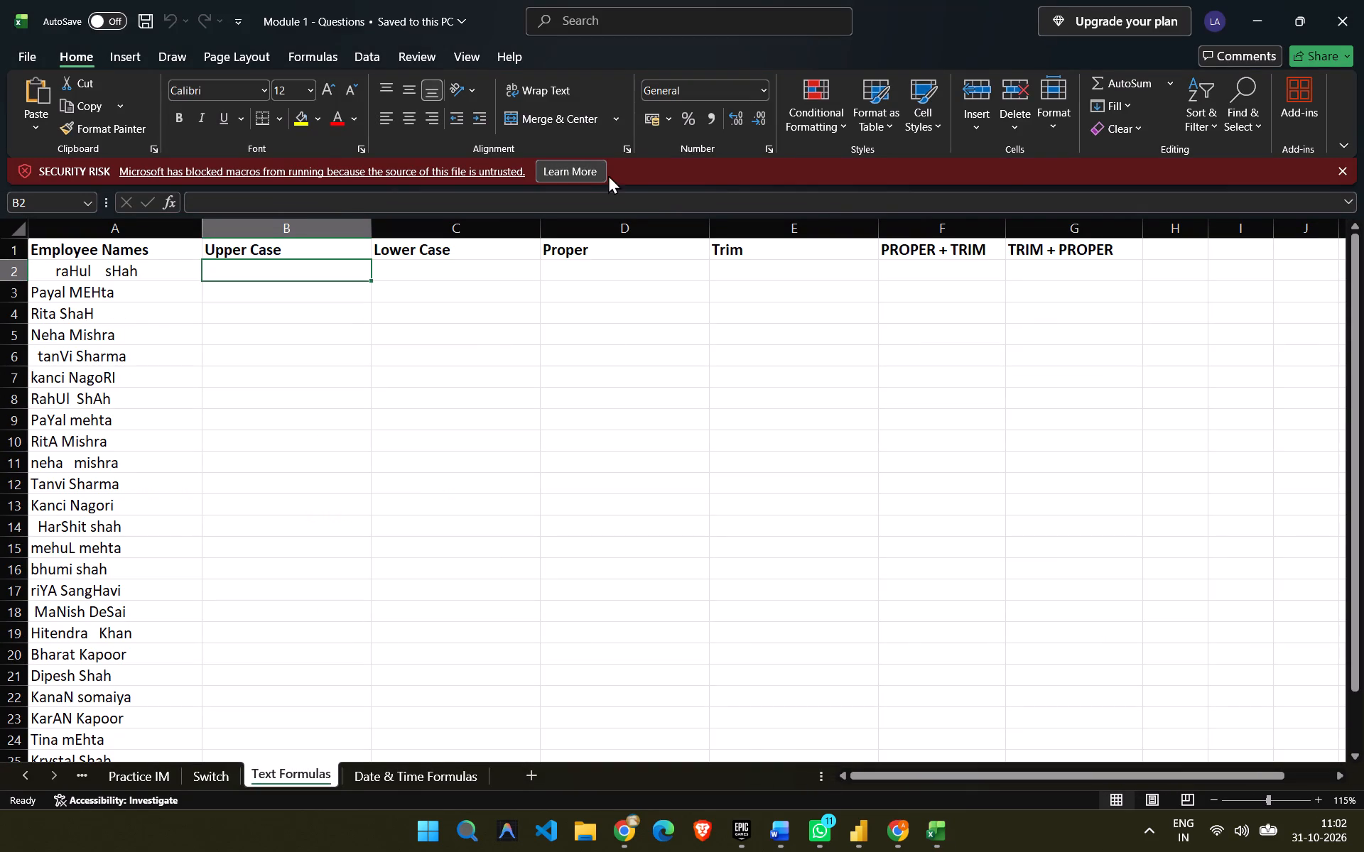
{"action": "left_click", "coordinate": [1336, 170]}
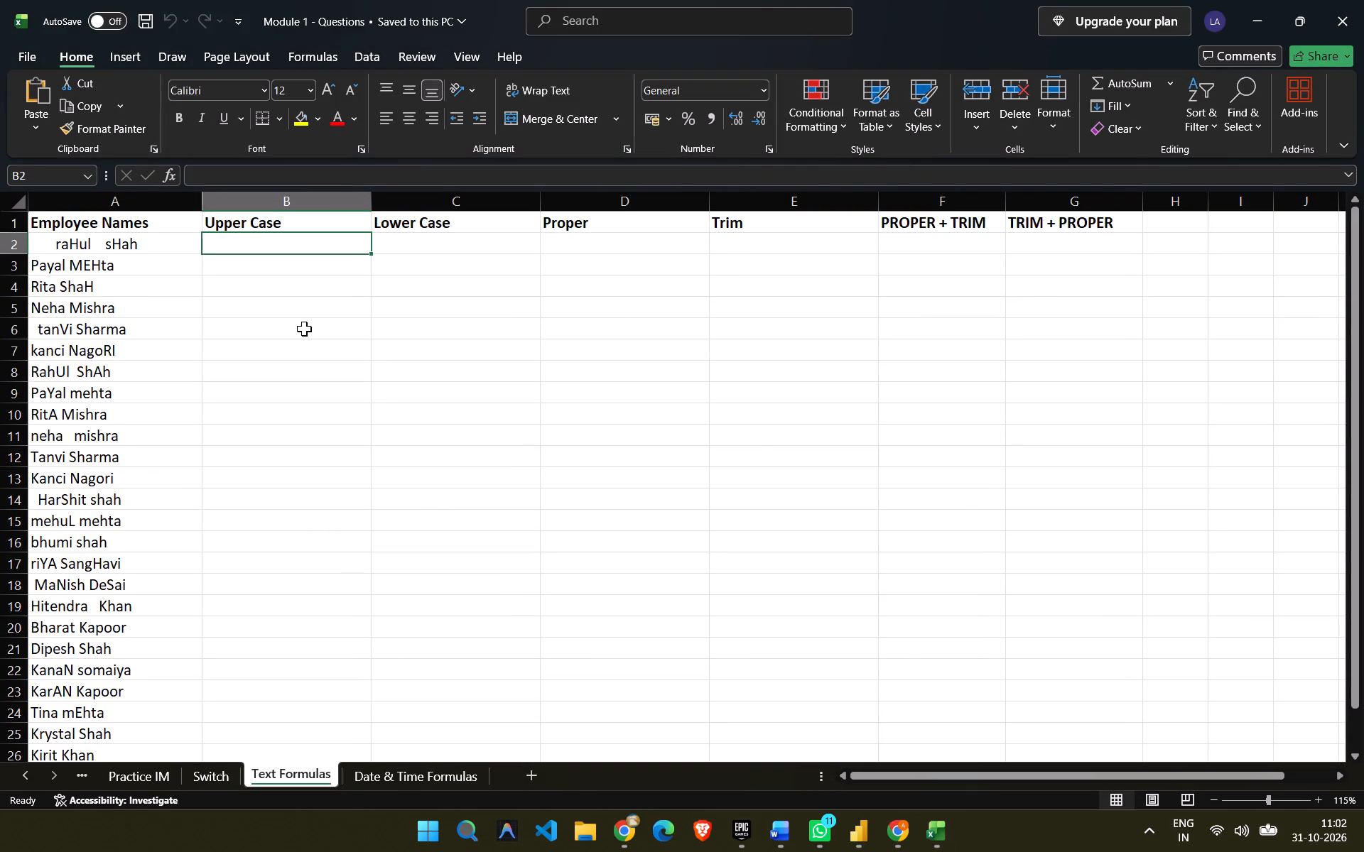
Enter the formula =uppper(a2) in cell B2, the first cell under Upper Case.
{"action": "left_click", "coordinate": [291, 246]}
{"action": "key", "text": "equal"}
{"action": "type", "text": "up"}
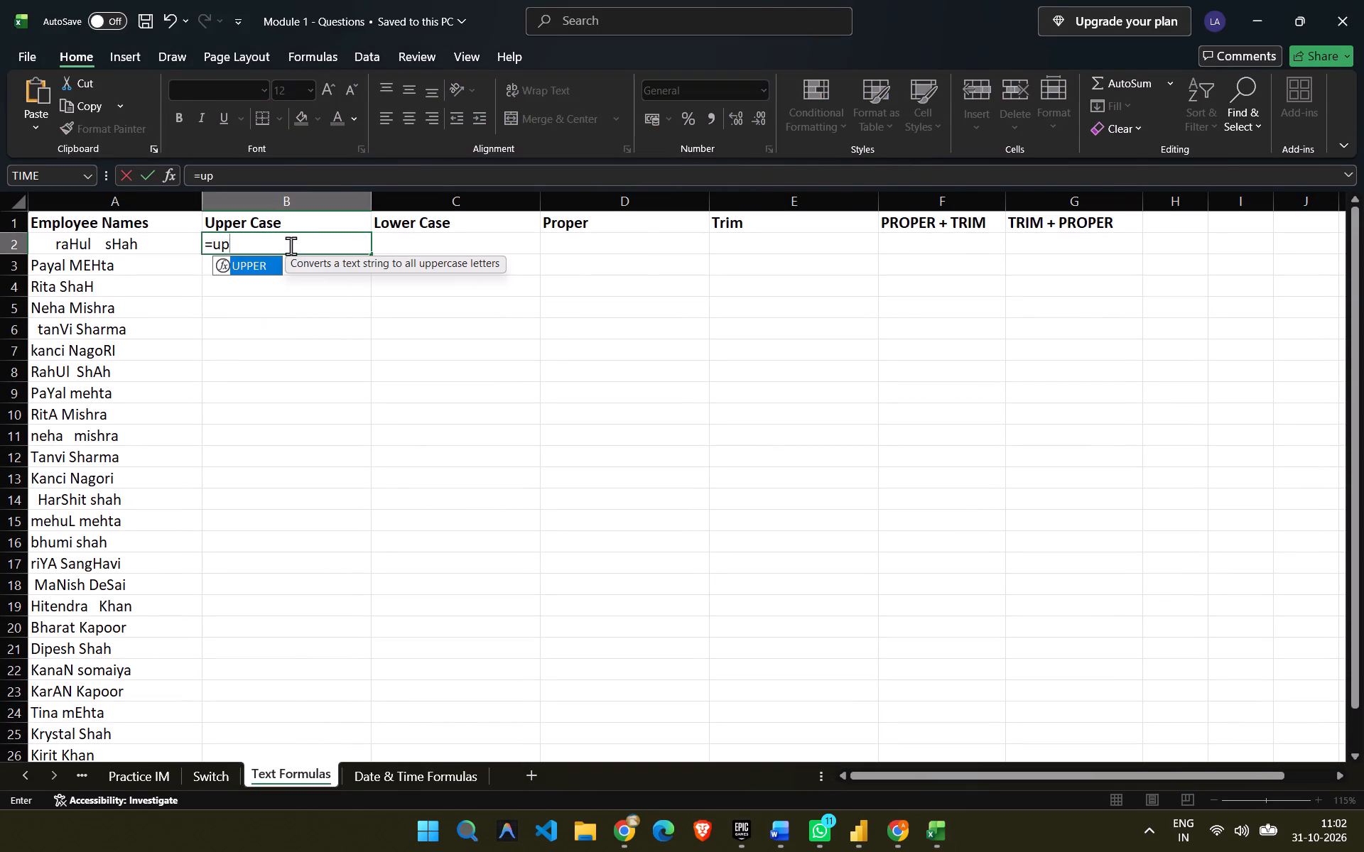
{"action": "key", "text": "Return"}
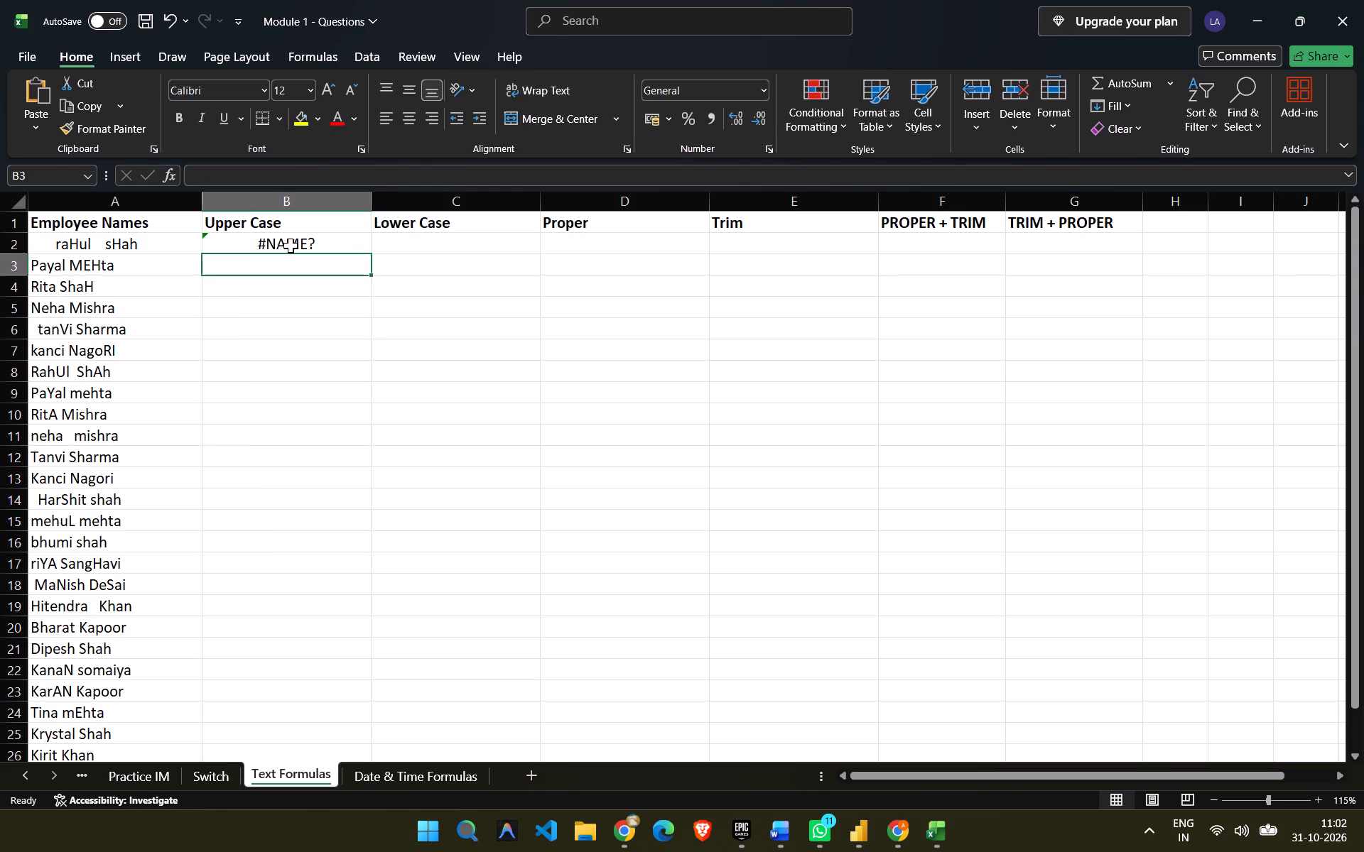
{"action": "left_click", "coordinate": [291, 246]}
{"action": "left_click", "coordinate": [283, 185]}
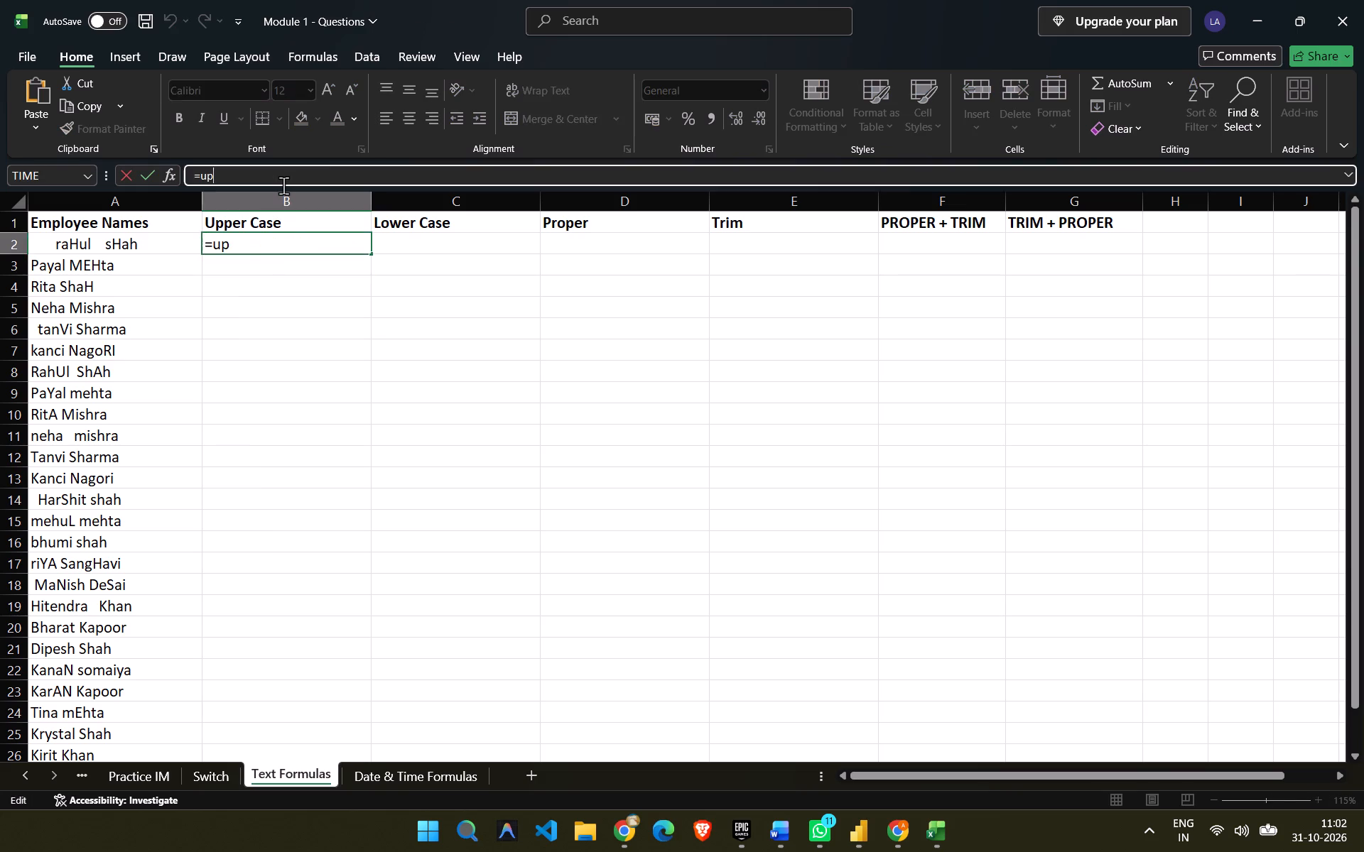
{"action": "type", "text": "pper"}
{"action": "key", "text": "shift+parenleft"}
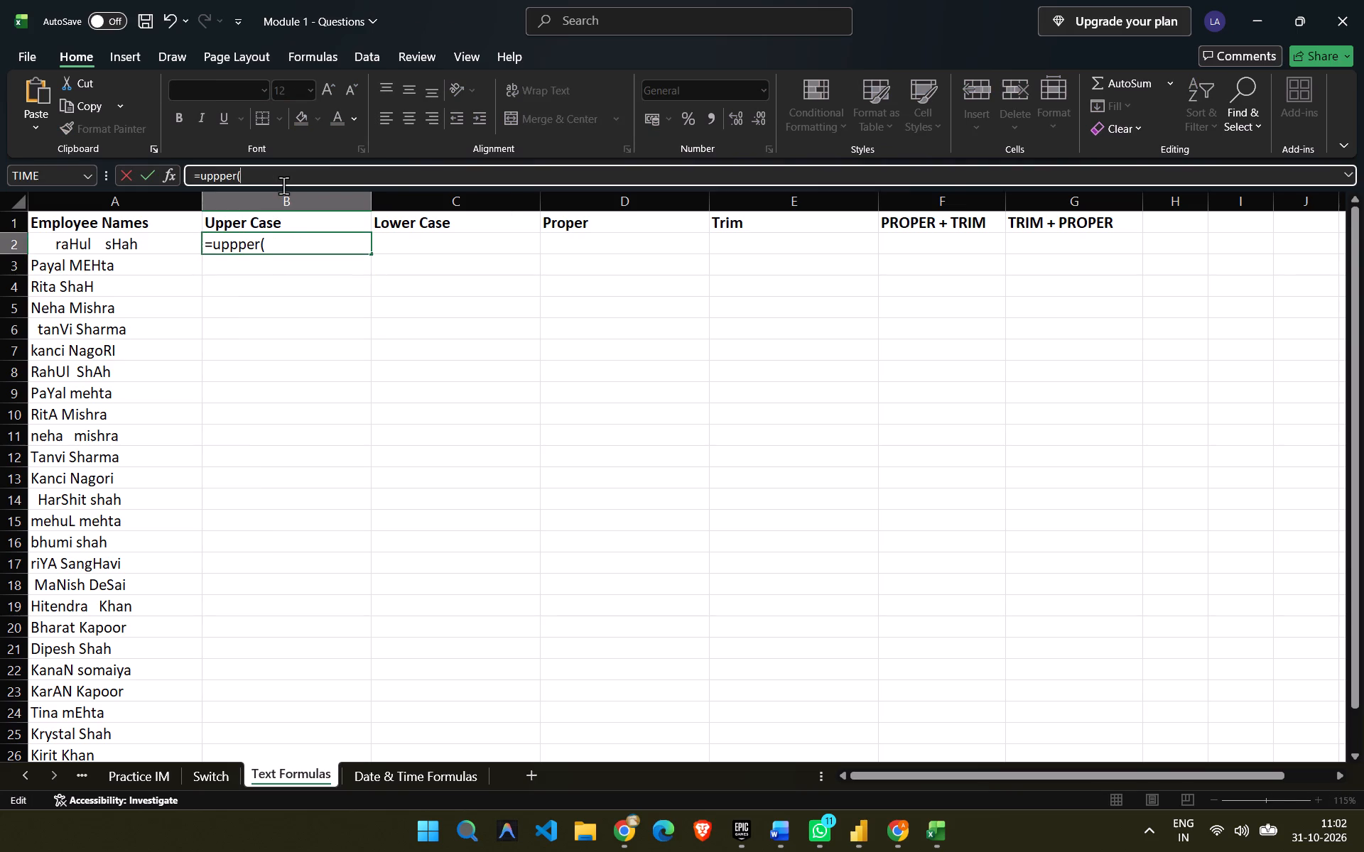
{"action": "type", "text": "a2"}
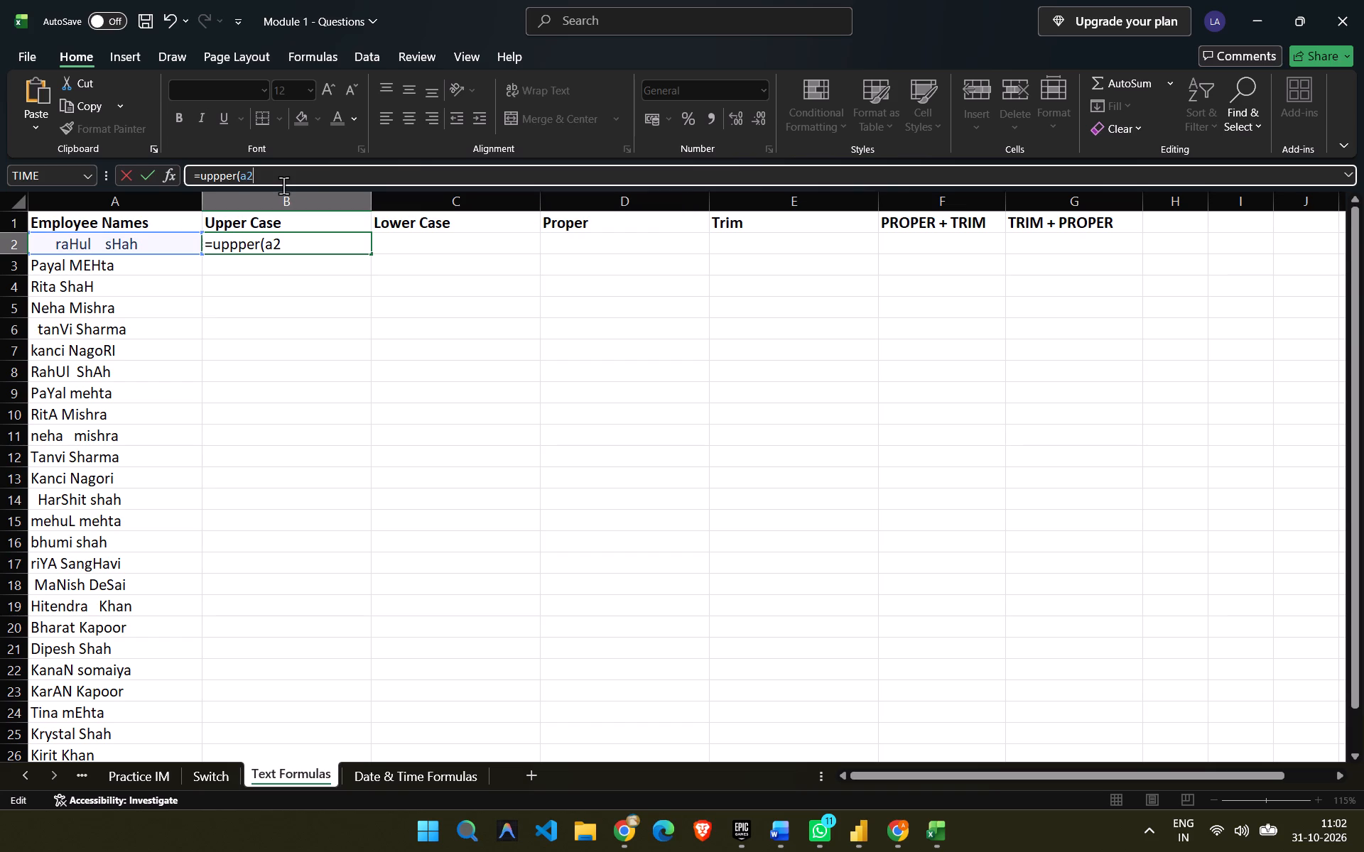
{"action": "key", "text": "shift+parenright"}
{"action": "key", "text": "Return"}
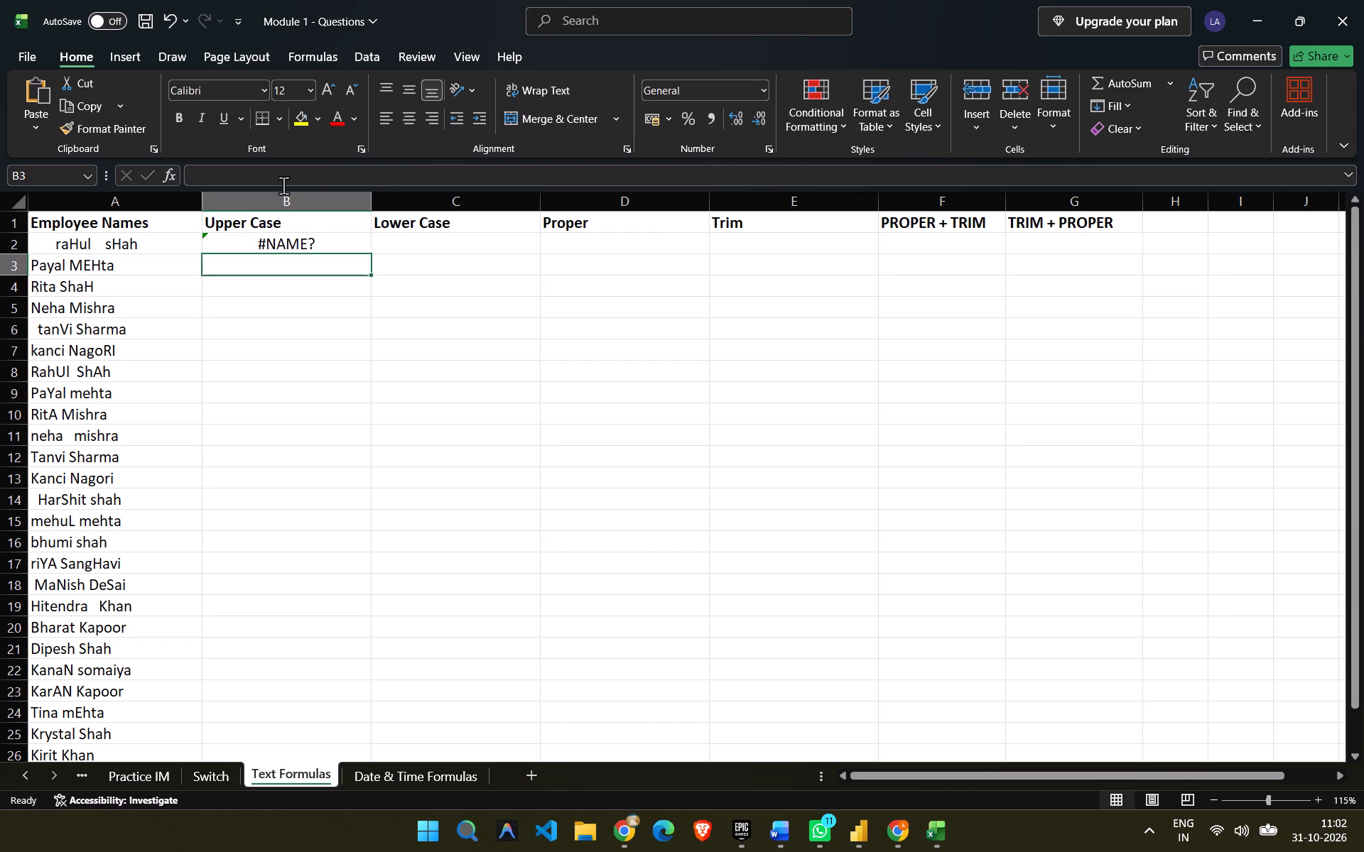
Lock the column of the name reference in B2's formula so that it reads $A2.
{"action": "left_click", "coordinate": [318, 251]}
{"action": "left_click", "coordinate": [245, 174]}
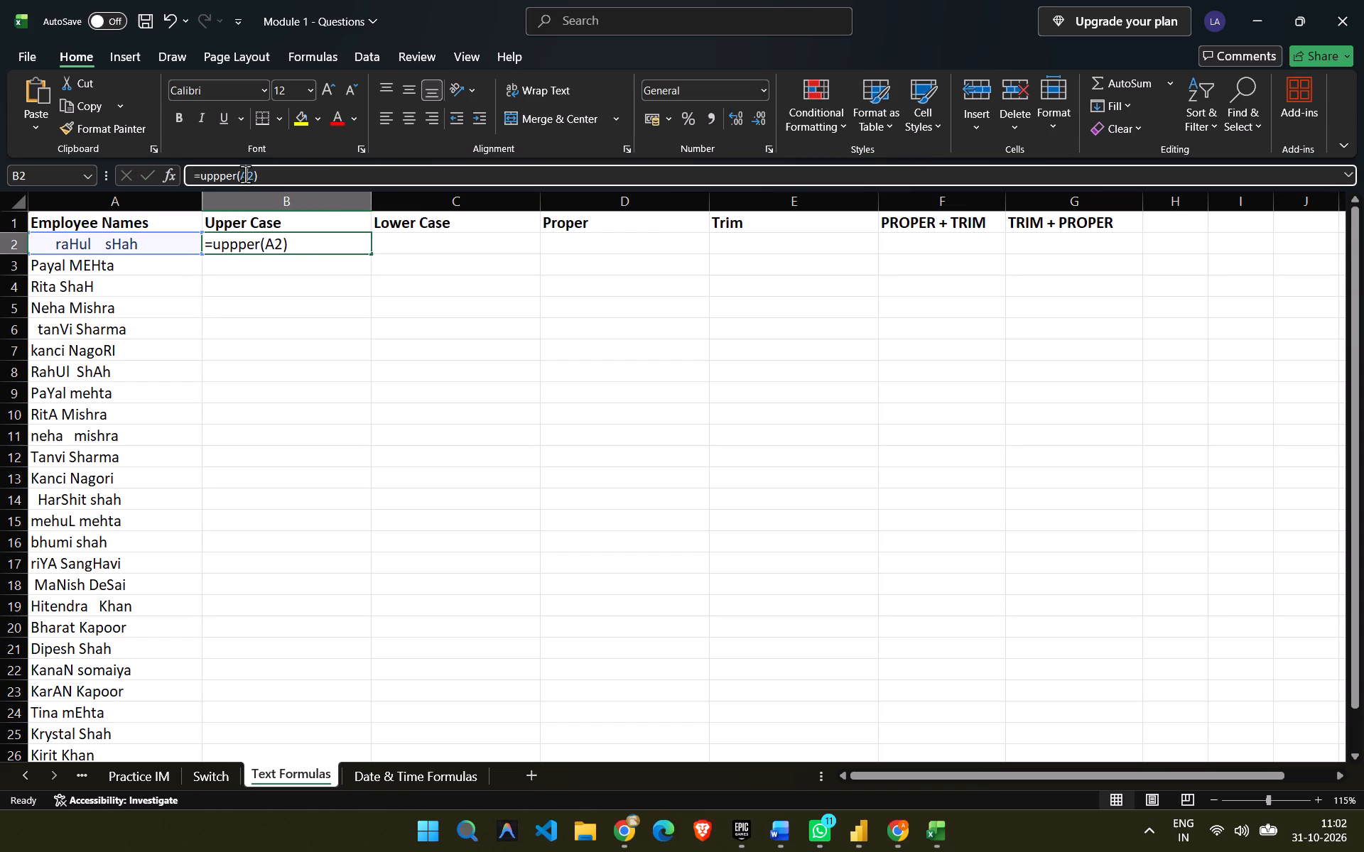
{"action": "key", "text": "Left"}
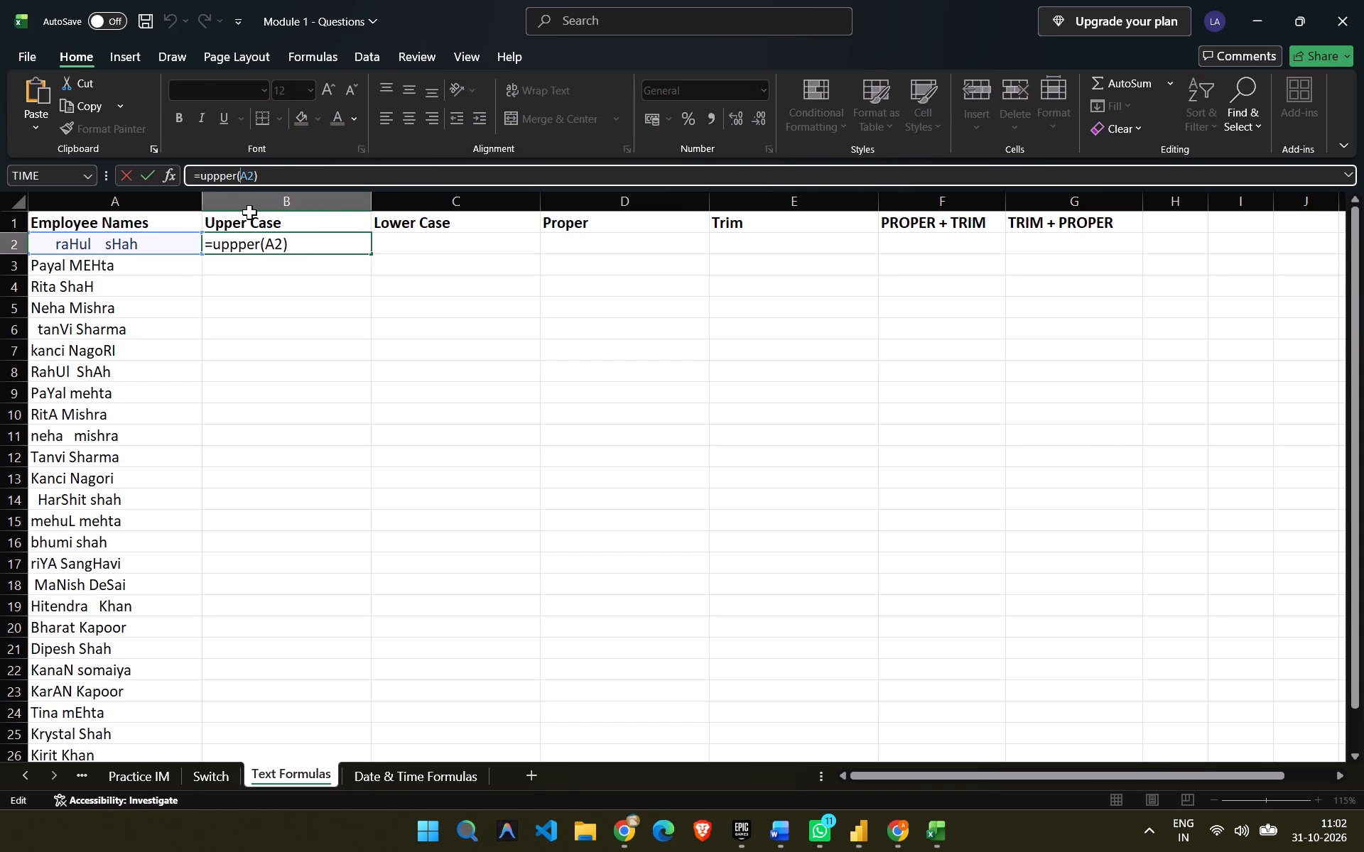
{"action": "key", "text": "shift+dollar"}
{"action": "key", "text": "Return"}
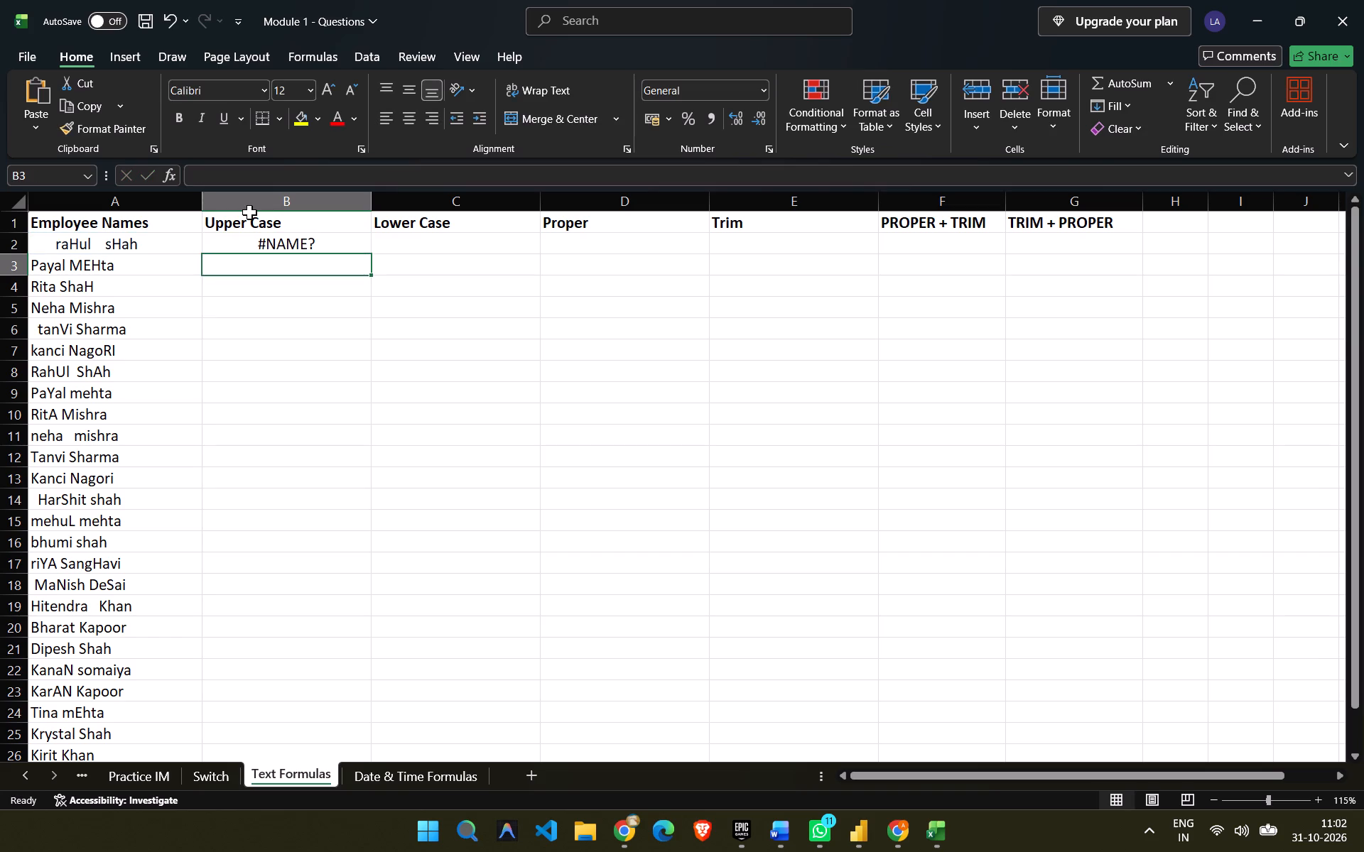
Select the entire formula in cell B2 under Upper Case.
{"action": "key", "text": "Up"}
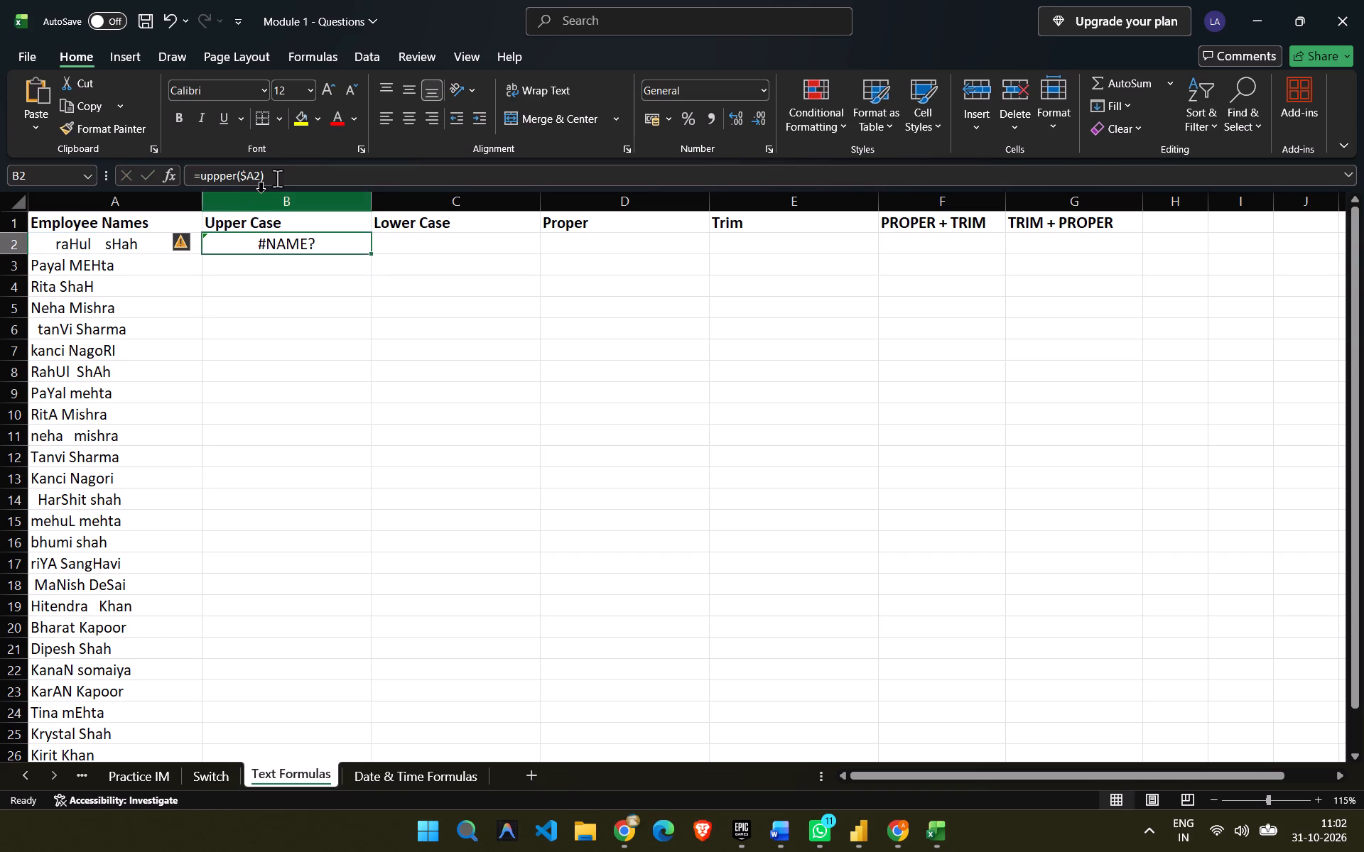
{"action": "left_click_drag", "start_coordinate": [282, 174], "coordinate": [177, 176]}
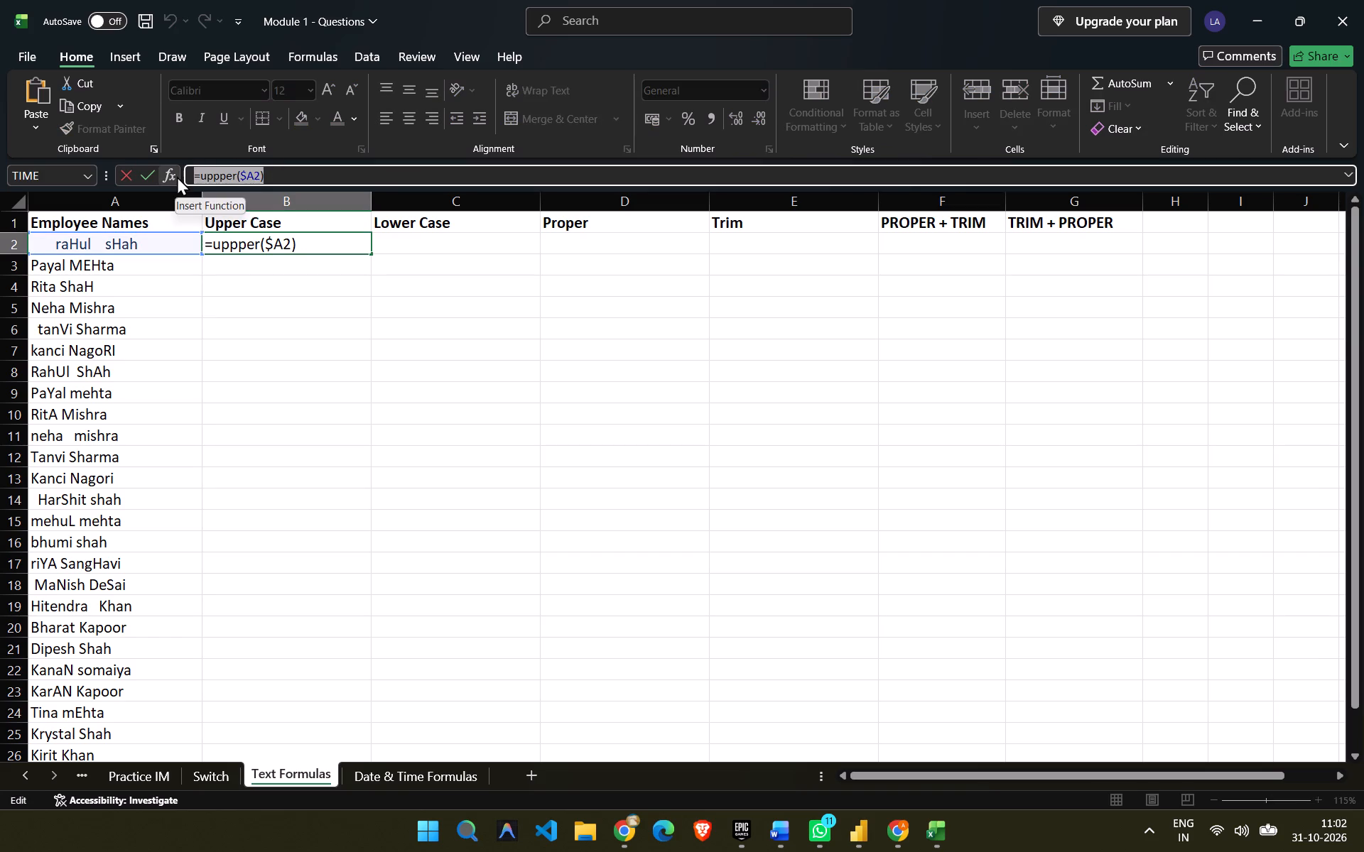
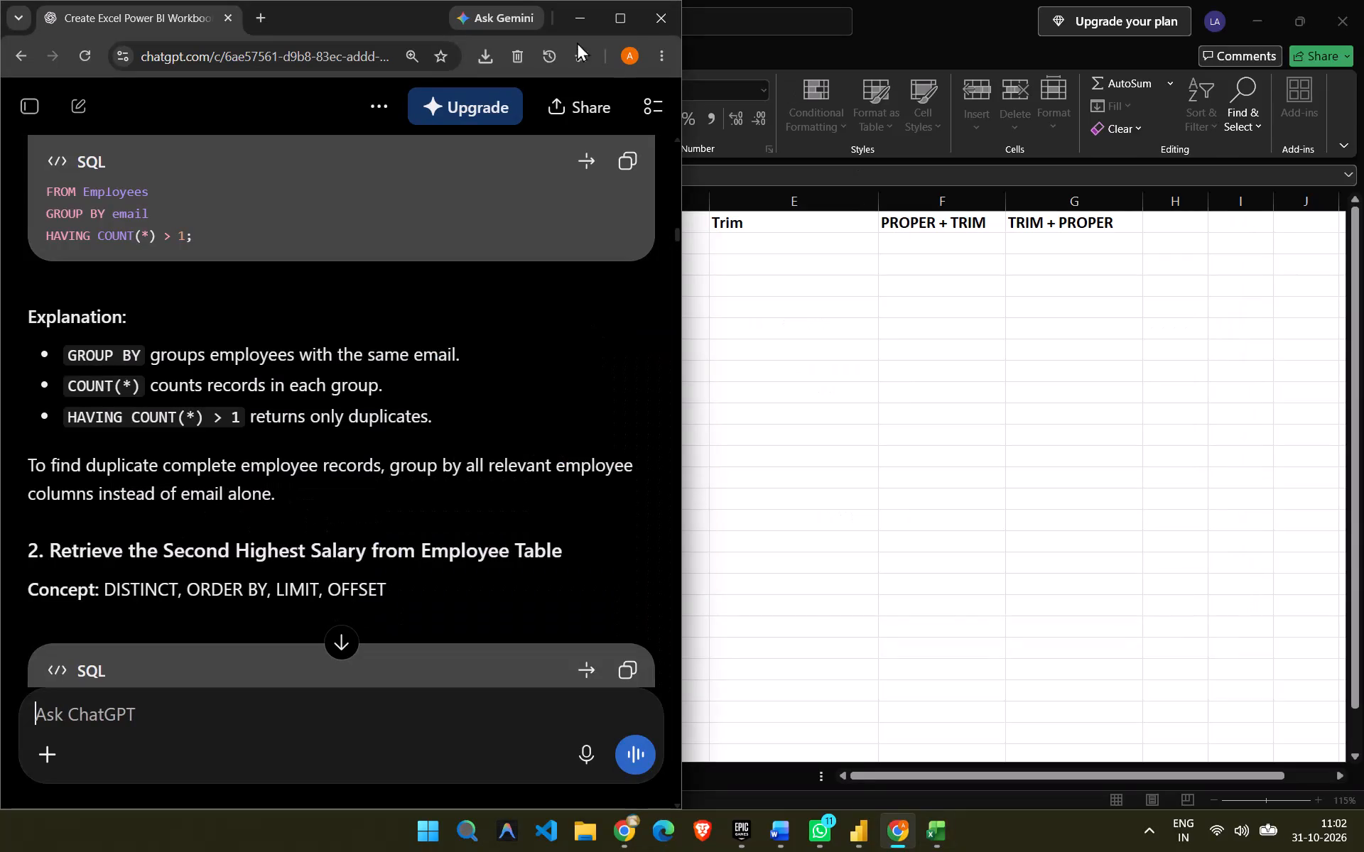
Search the web for the copied formula =uppper($A2) in a new Chrome tab and follow the corrected-spelling suggestion.
{"action": "left_click", "coordinate": [271, 18]}
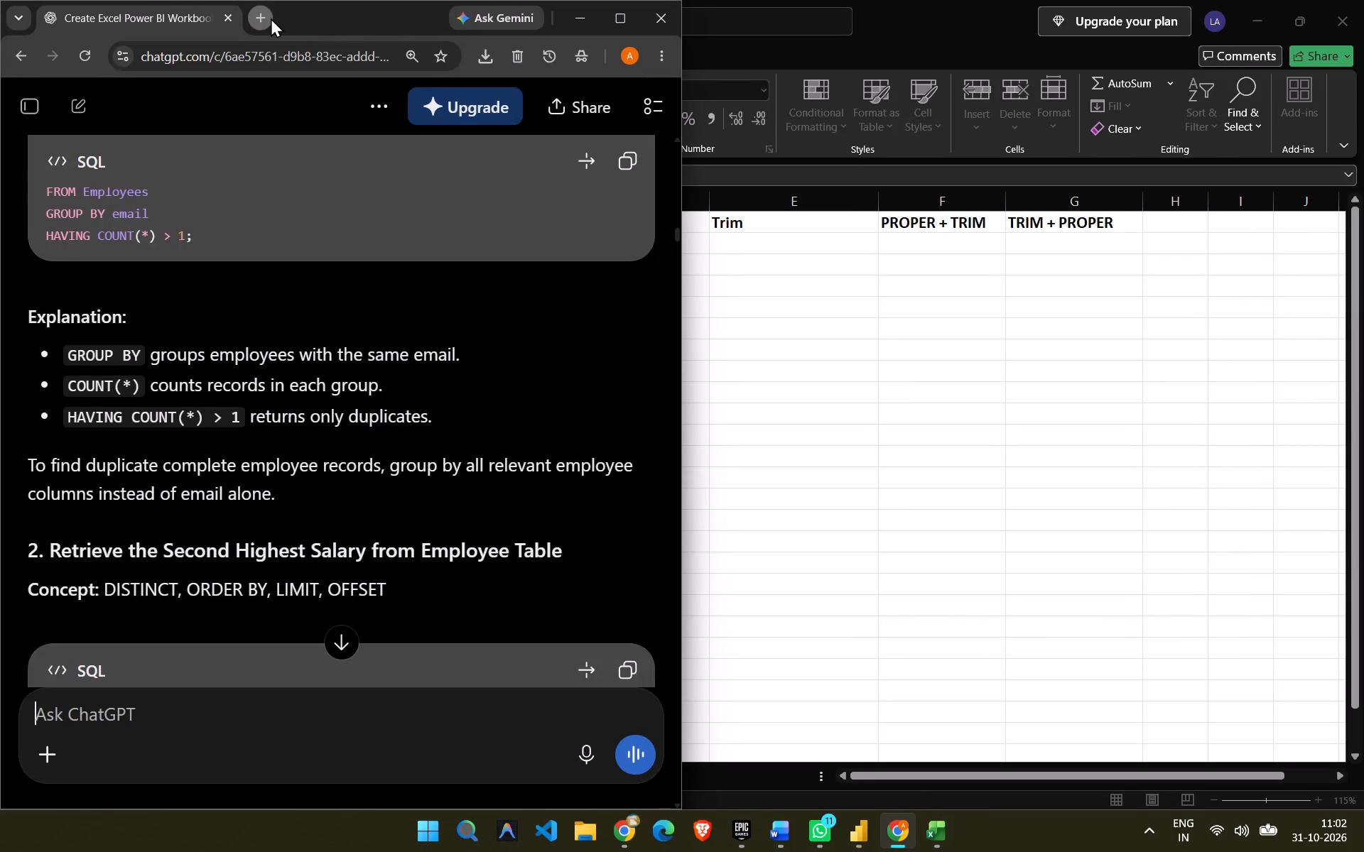
{"action": "key", "text": "ctrl+v"}
{"action": "key", "text": "Return"}
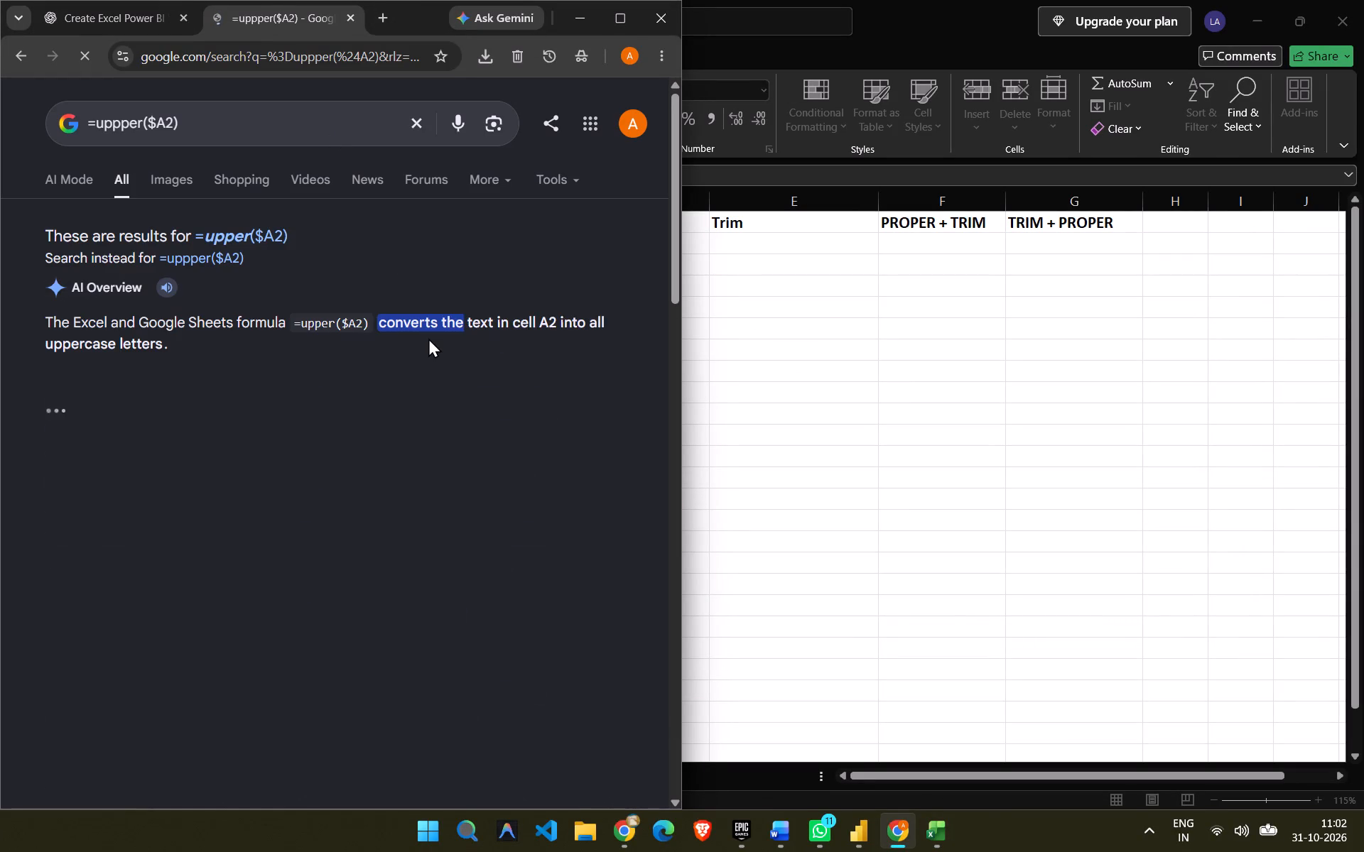
{"action": "scroll", "coordinate": [428, 338], "scroll_direction": "down", "scroll_amount": 4}
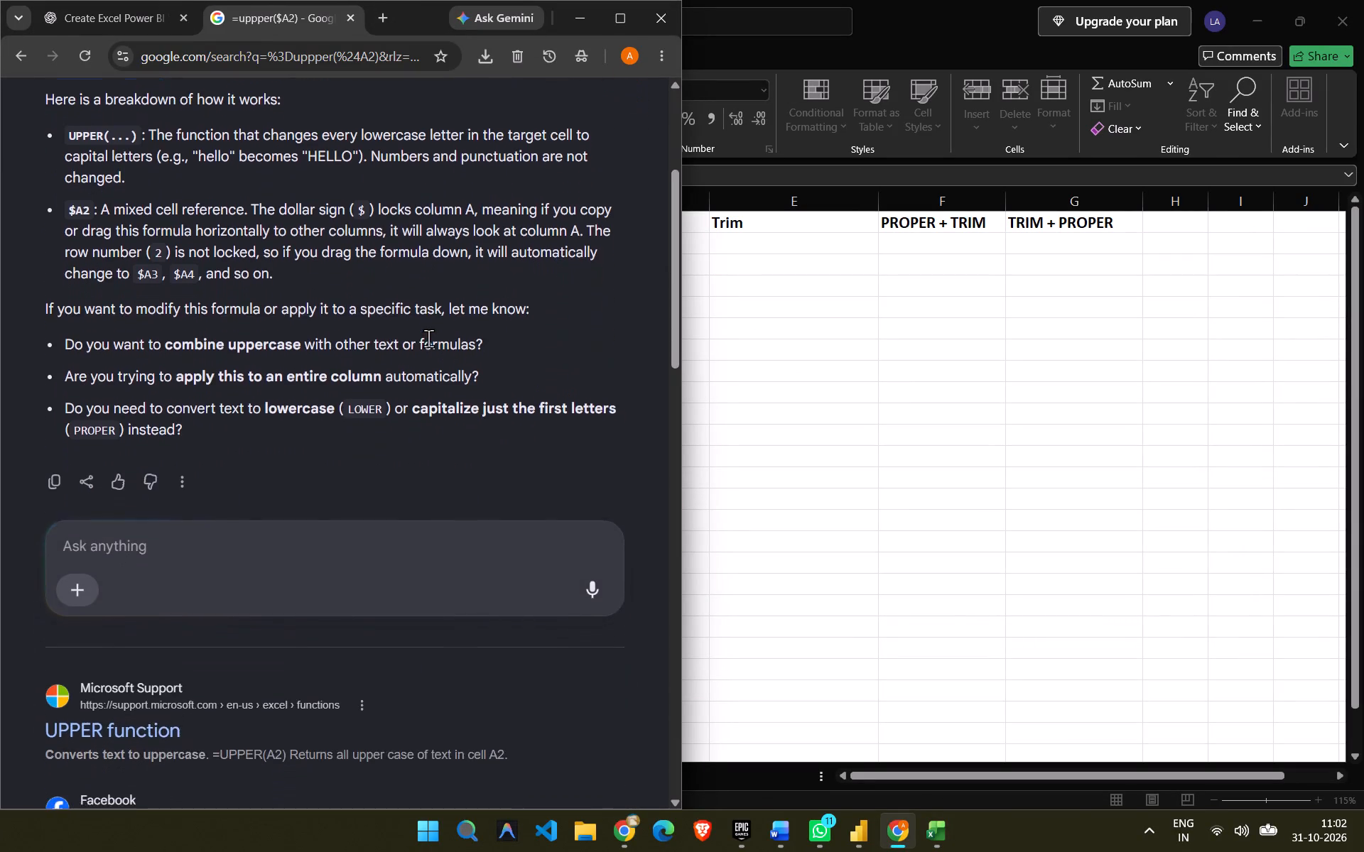
{"action": "scroll", "coordinate": [428, 338], "scroll_direction": "up", "scroll_amount": 2}
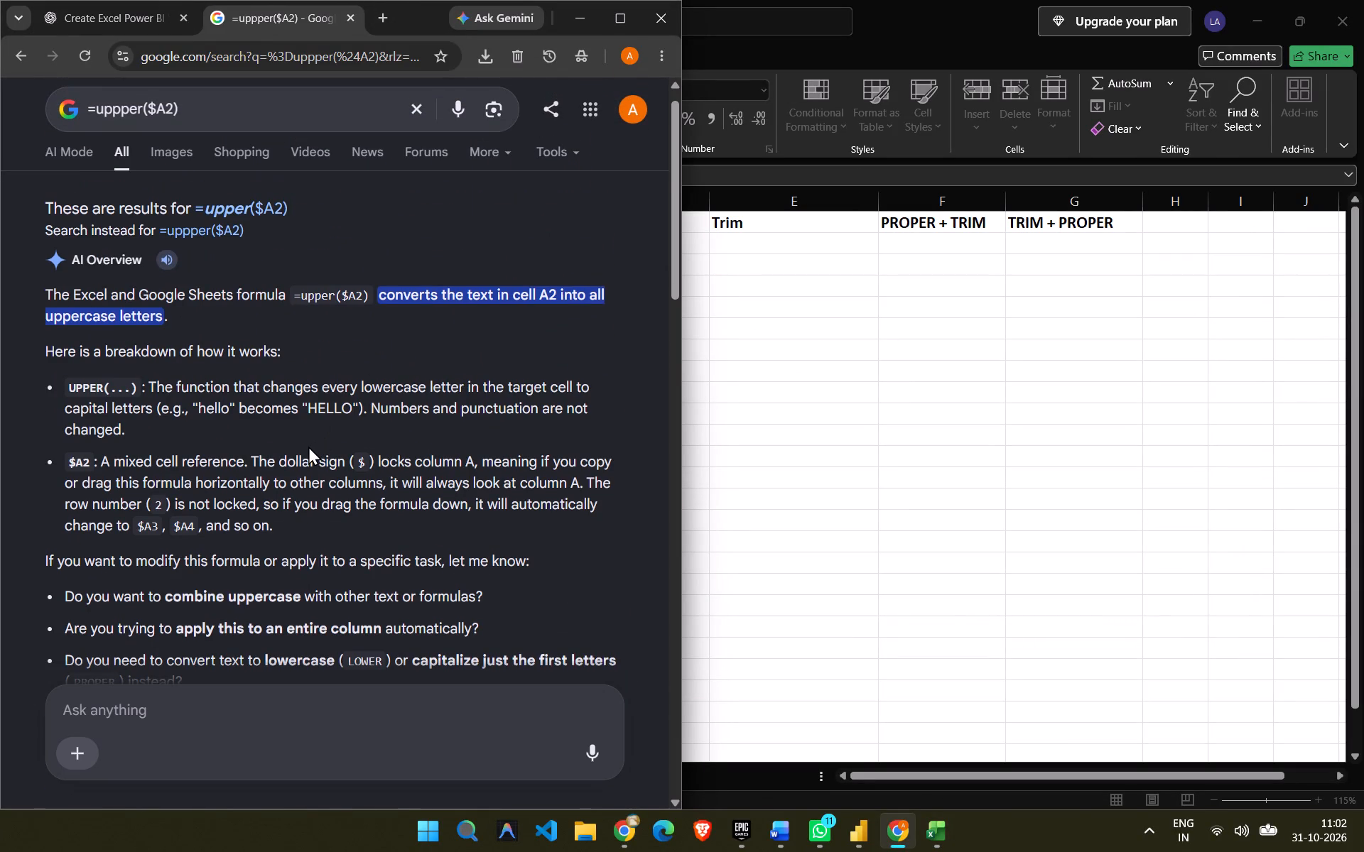
{"action": "scroll", "coordinate": [213, 219], "scroll_direction": "up", "scroll_amount": 5}
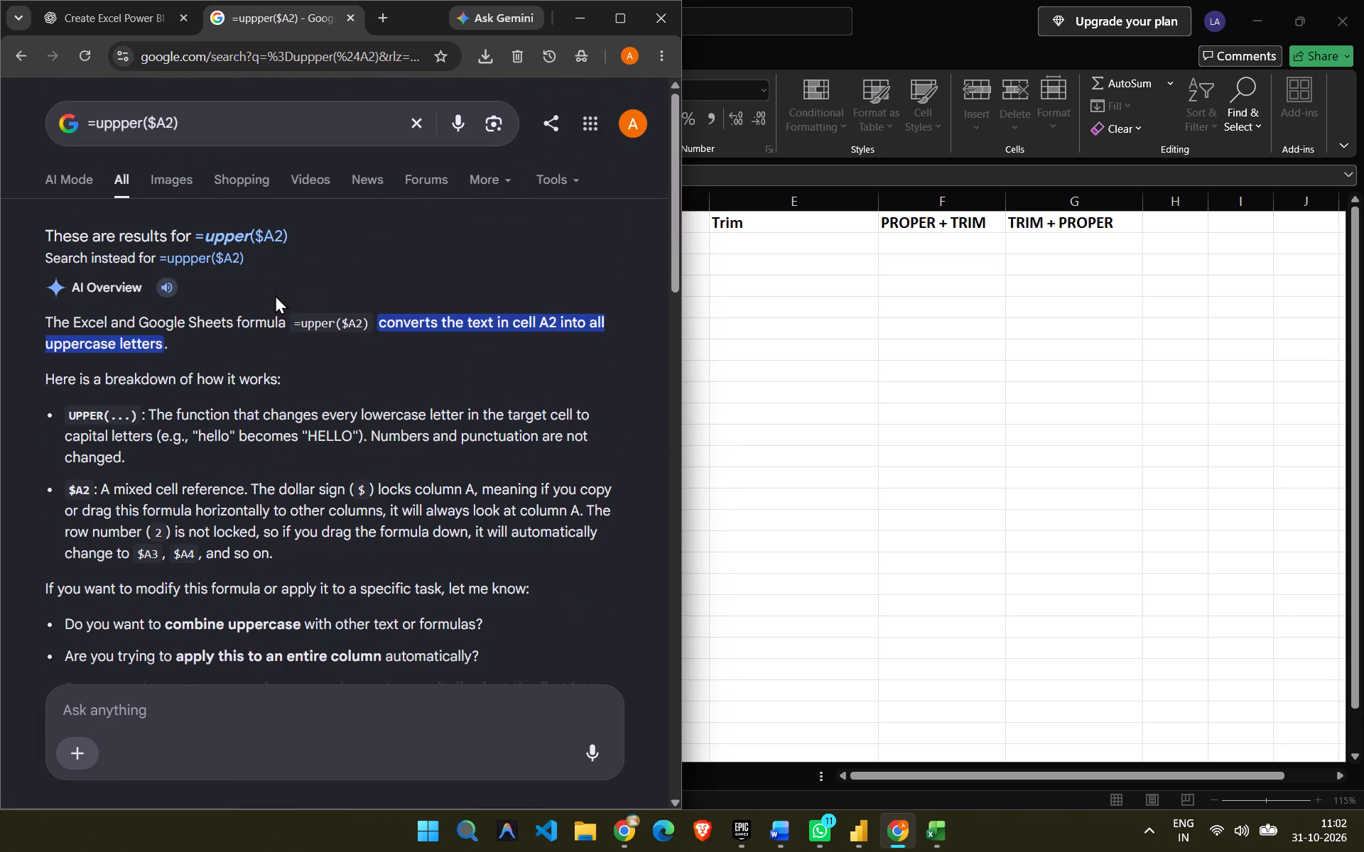
{"action": "left_click", "coordinate": [242, 232]}
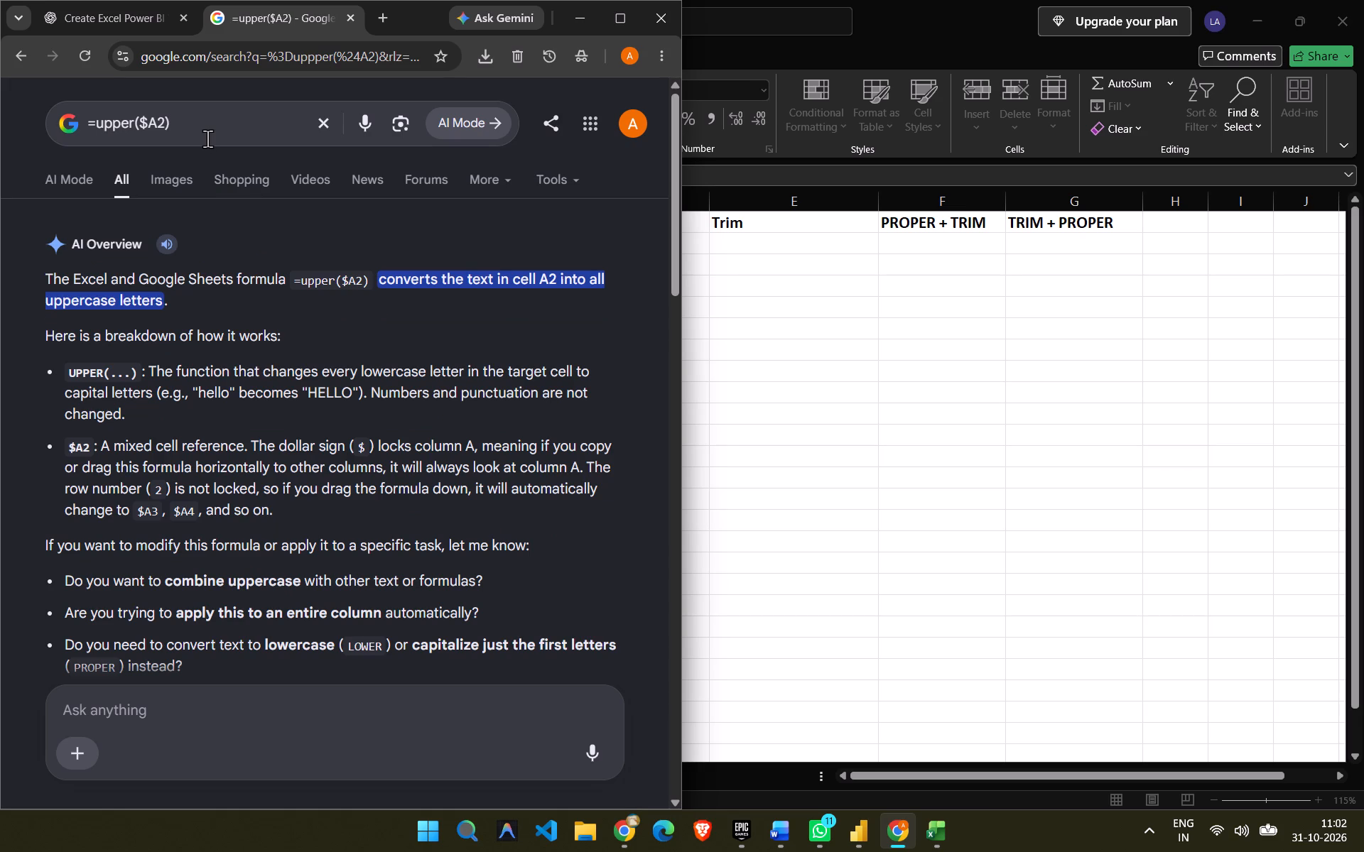
Copy the corrected formula =upper($A2) from the search box and replace the formula in Excel's cell B2 with it.
{"action": "key", "text": "ctrl+a"}
{"action": "key", "text": "ctrl+c"}
{"action": "key", "text": "alt+Tab"}
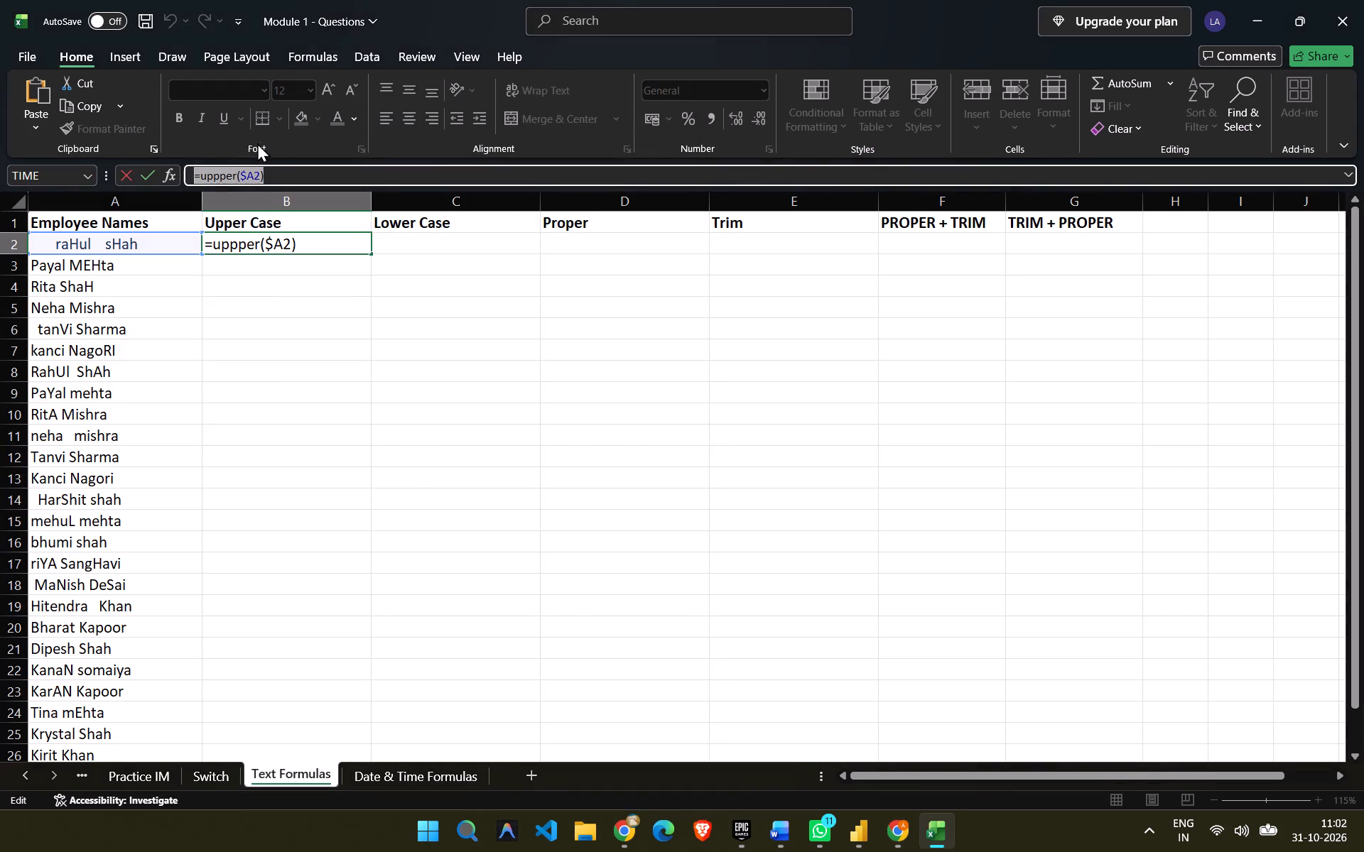
{"action": "key", "text": "ctrl+v"}
{"action": "key", "text": "Return"}
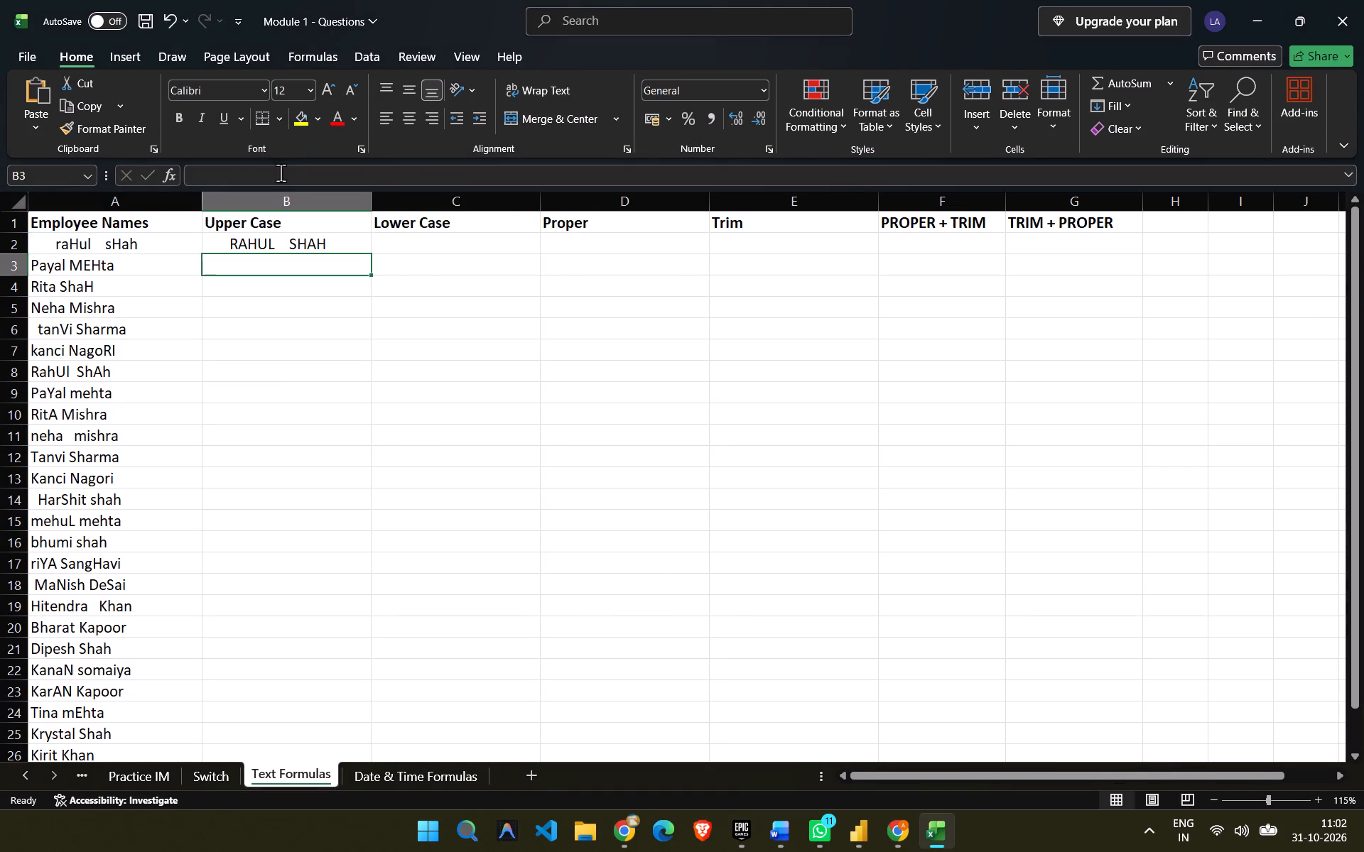
Fill the UPPER formula from B2 down the Upper Case column through row 27, the last employee name.
{"action": "left_click", "coordinate": [278, 247]}
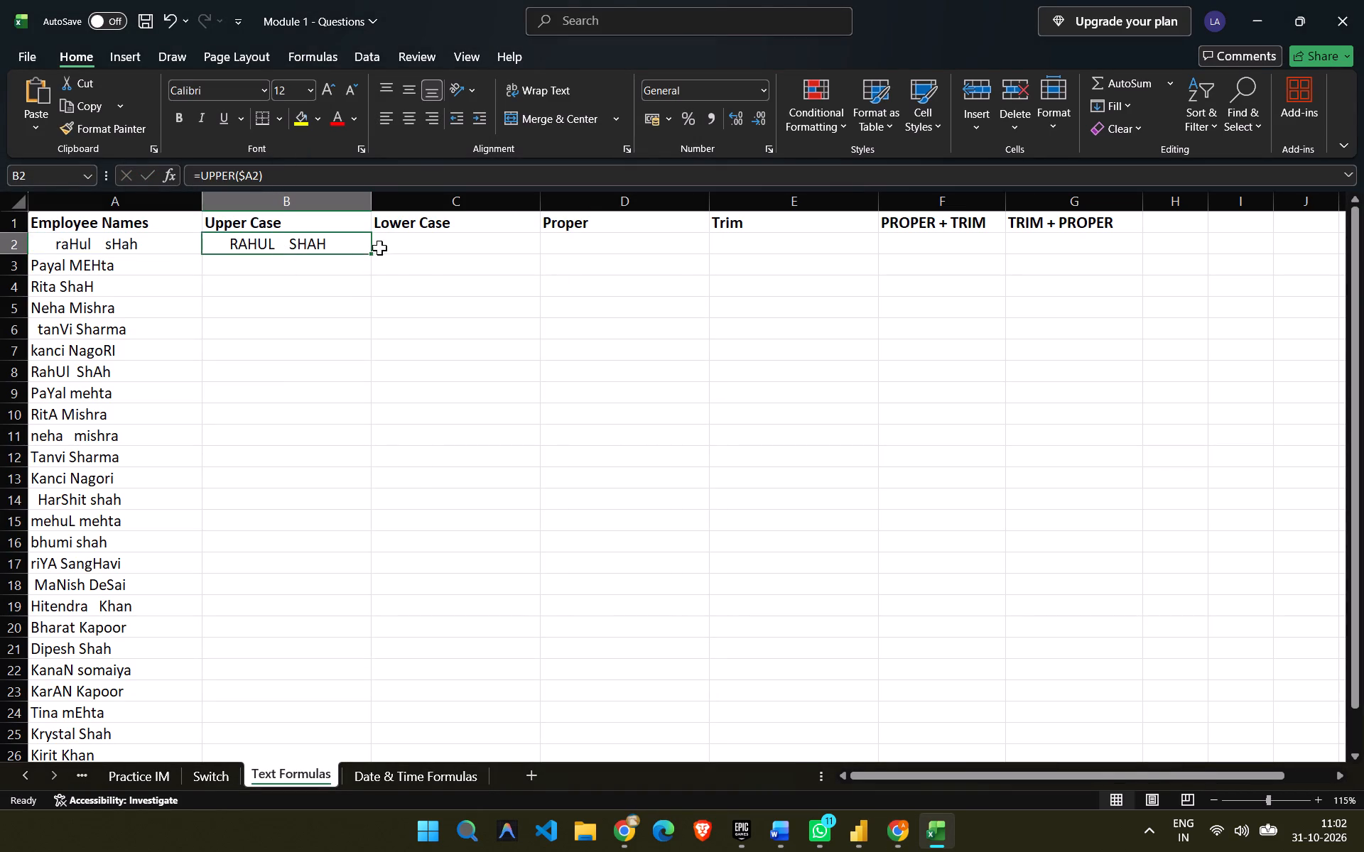
{"action": "left_click_drag", "start_coordinate": [367, 251], "coordinate": [389, 772]}
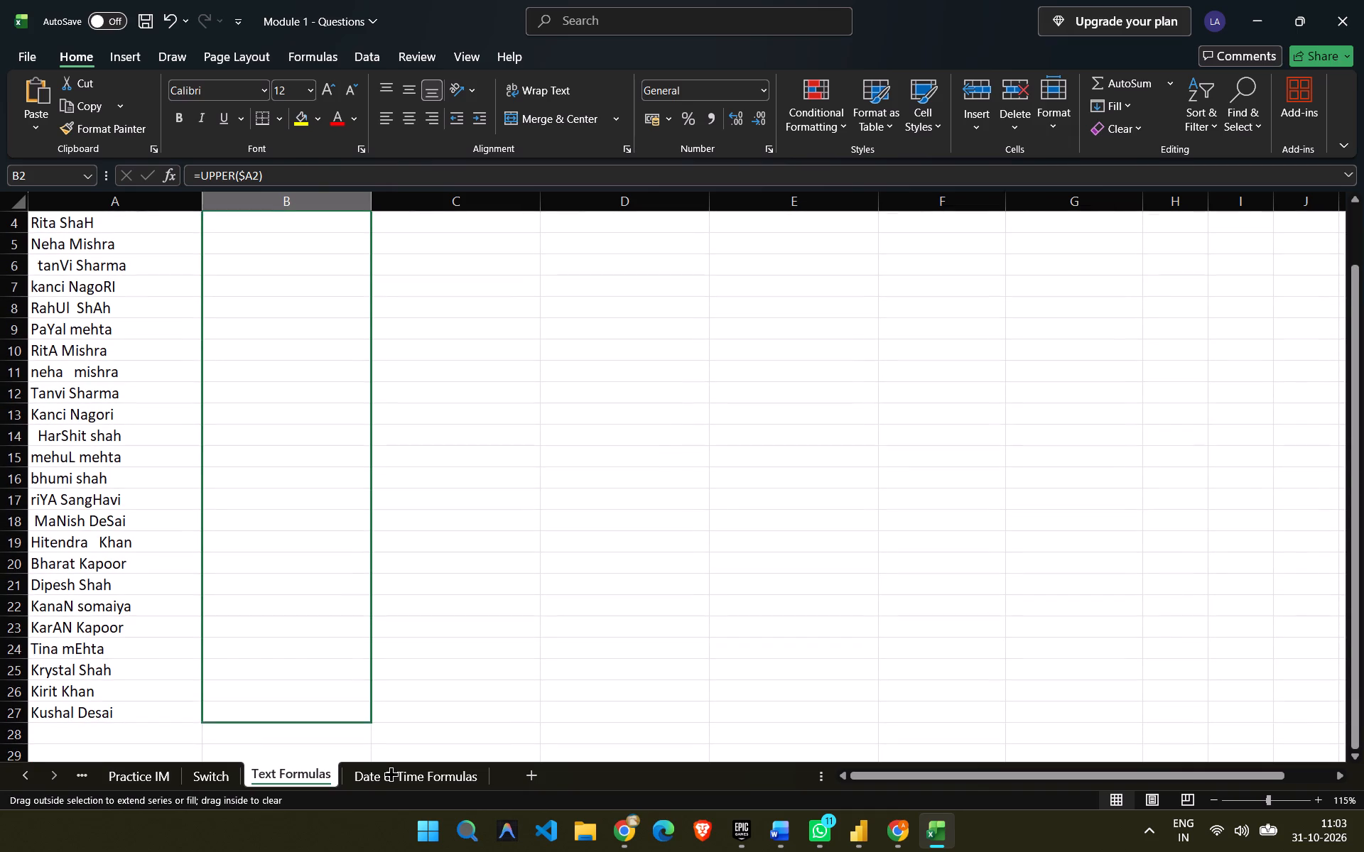
{"action": "left_click_drag", "start_coordinate": [389, 772], "coordinate": [377, 717]}
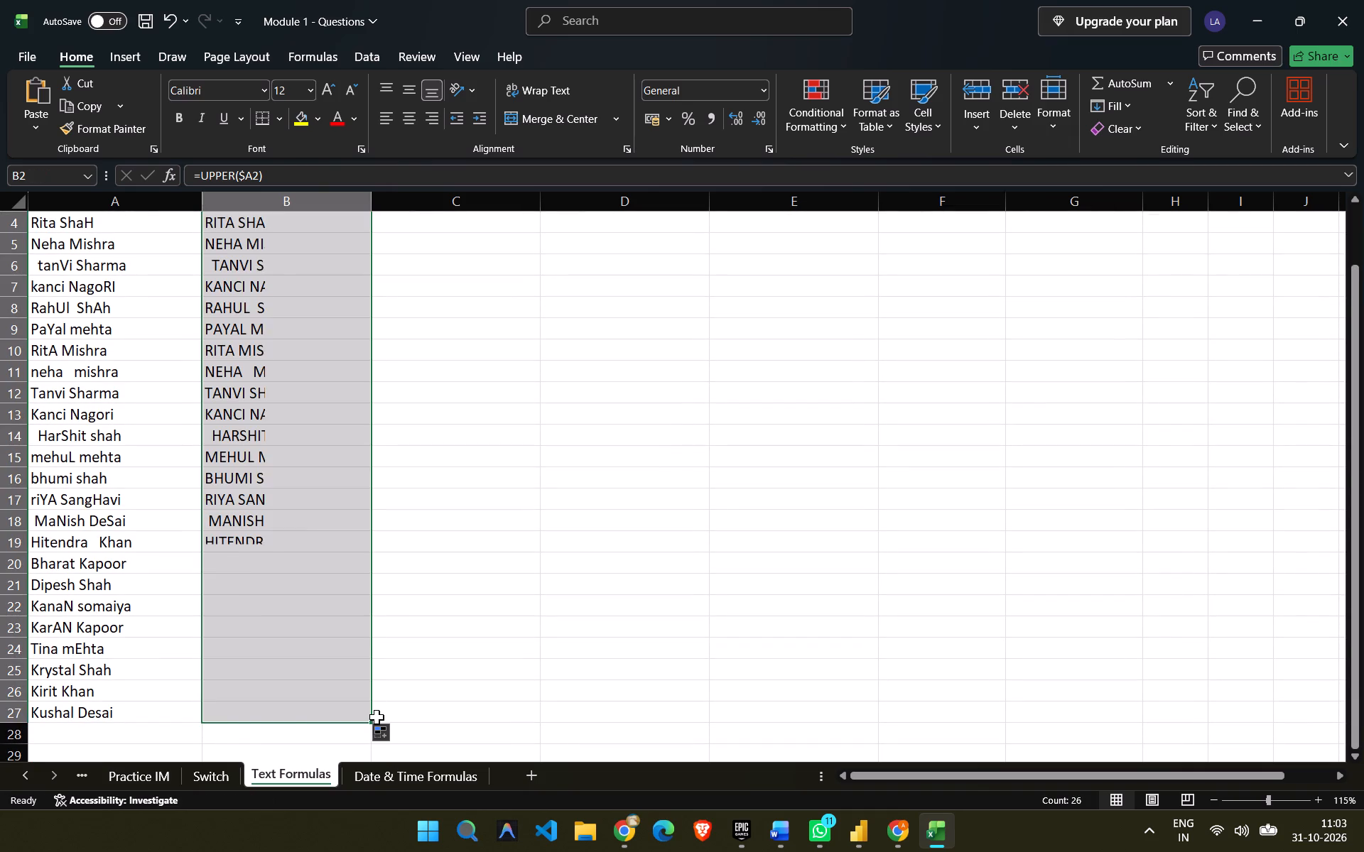
Enter the formula =LOWER(A2) in cell C2, the first cell under Lower Case.
{"action": "scroll", "coordinate": [322, 574], "scroll_direction": "up", "scroll_amount": 1}
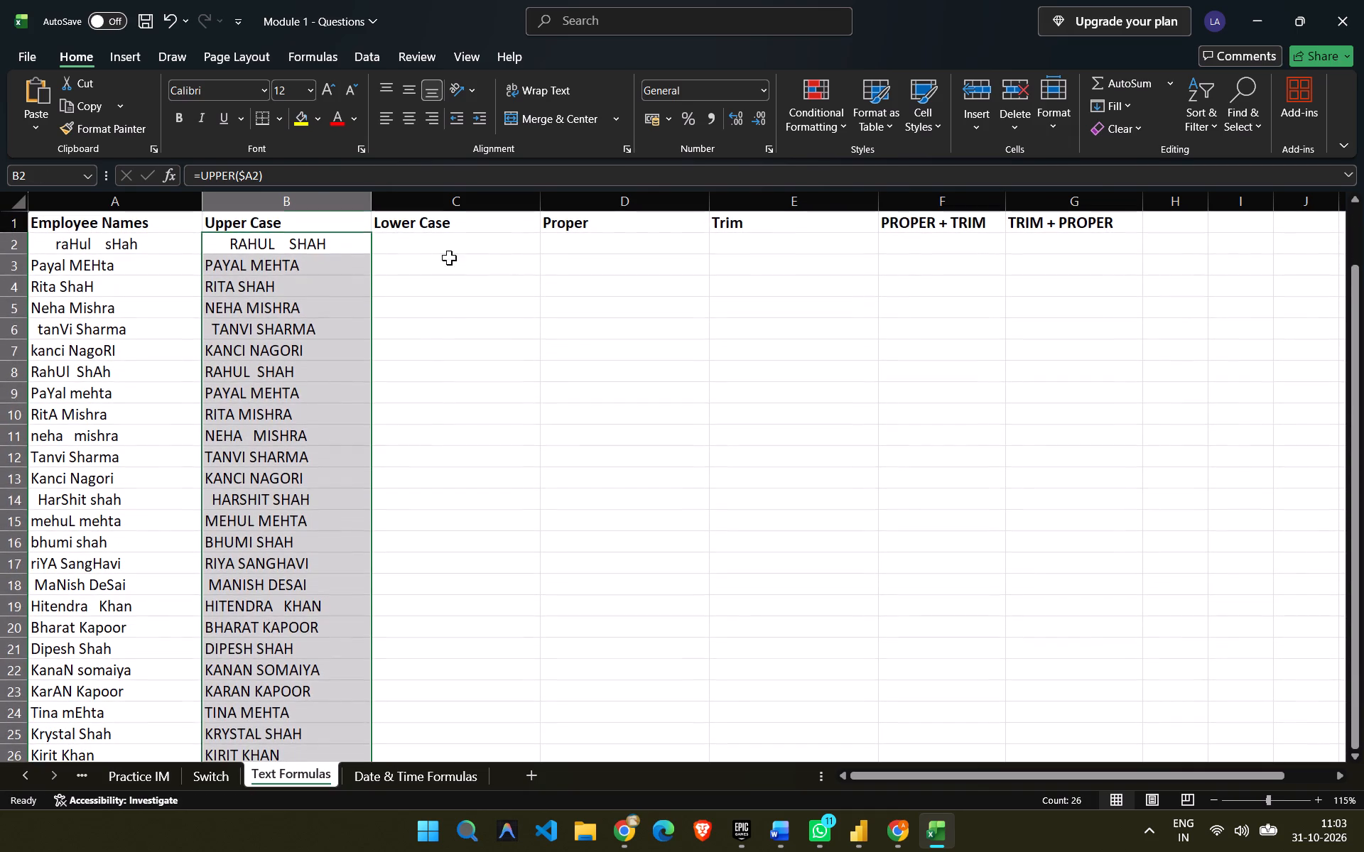
{"action": "left_click", "coordinate": [445, 239]}
{"action": "type", "text": "=low"}
{"action": "key", "text": "Tab"}
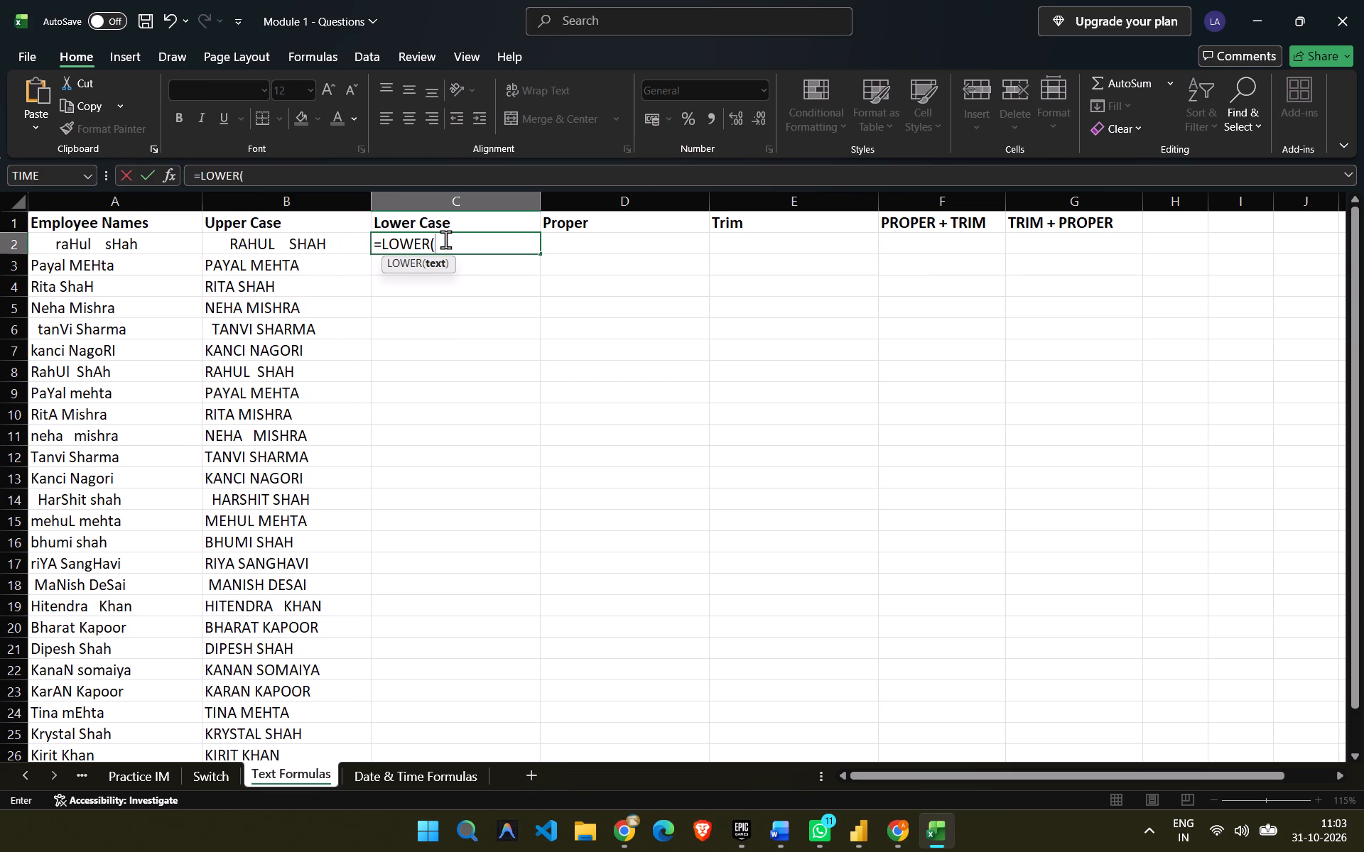
{"action": "key", "text": "a"}
{"action": "key", "text": "2"}
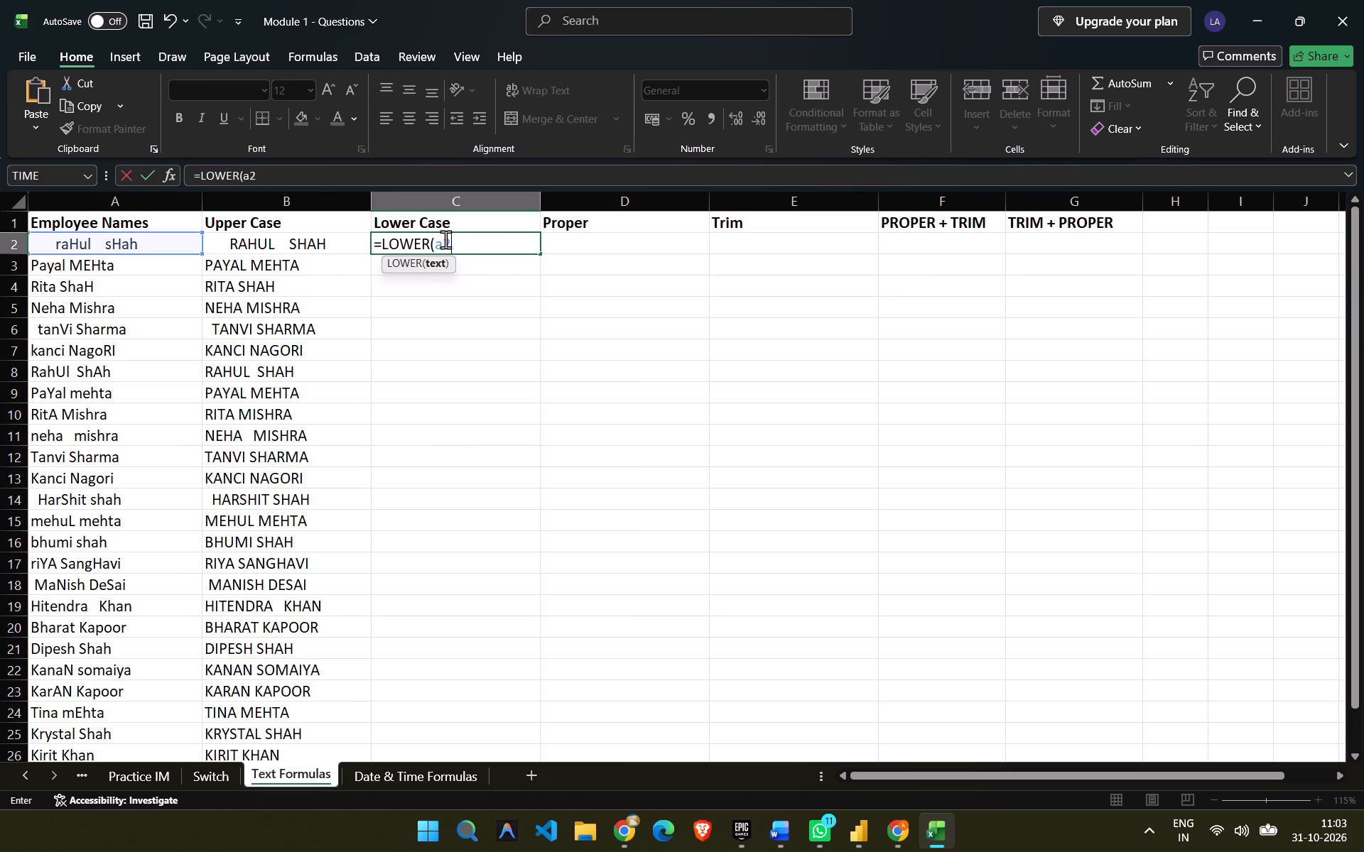
{"action": "key", "text": "shift+parenright"}
{"action": "key", "text": "Return"}
Fill the LOWER formula from C2 down the Lower Case column through row 27.
{"action": "left_click", "coordinate": [449, 242]}
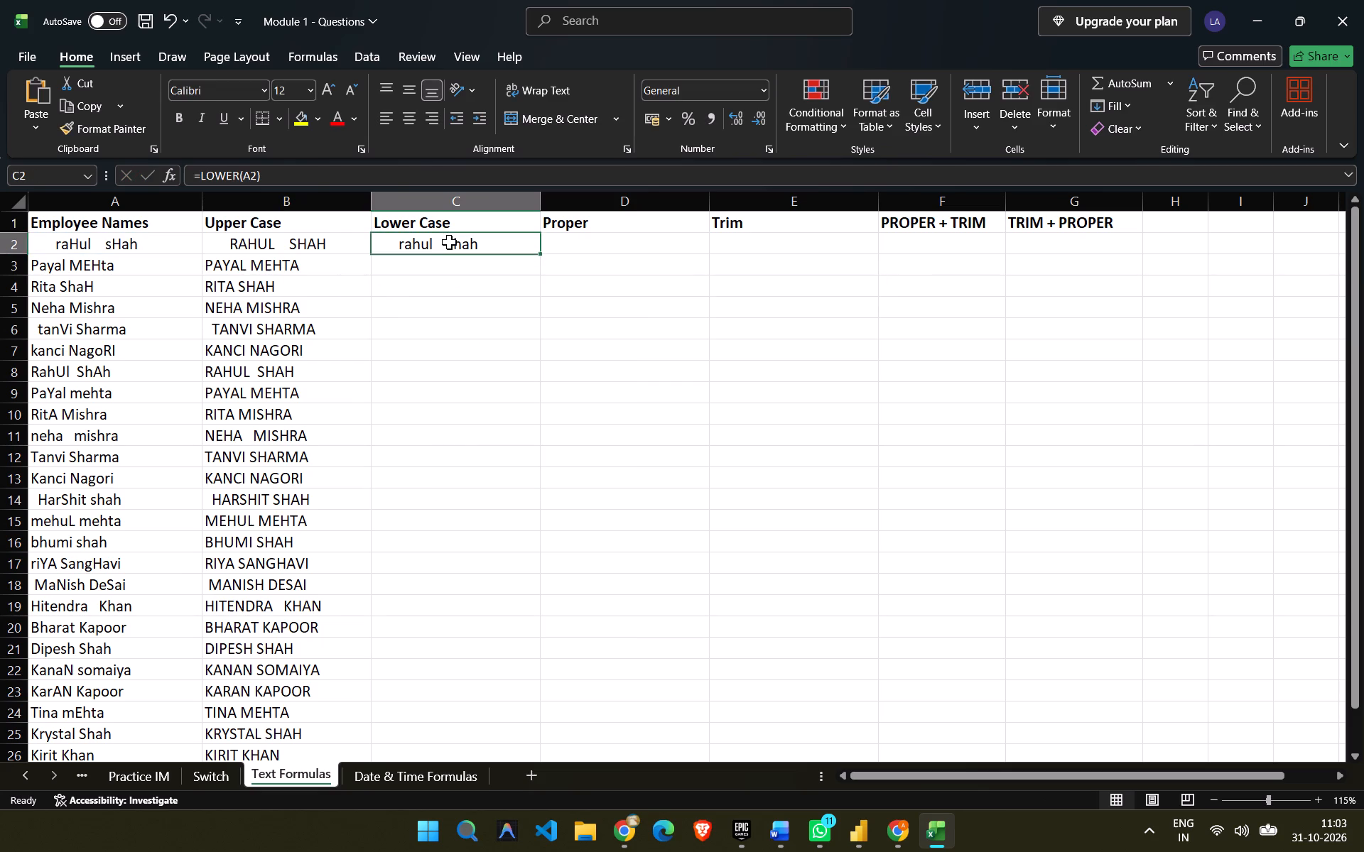
{"action": "left_click_drag", "start_coordinate": [538, 250], "coordinate": [540, 720]}
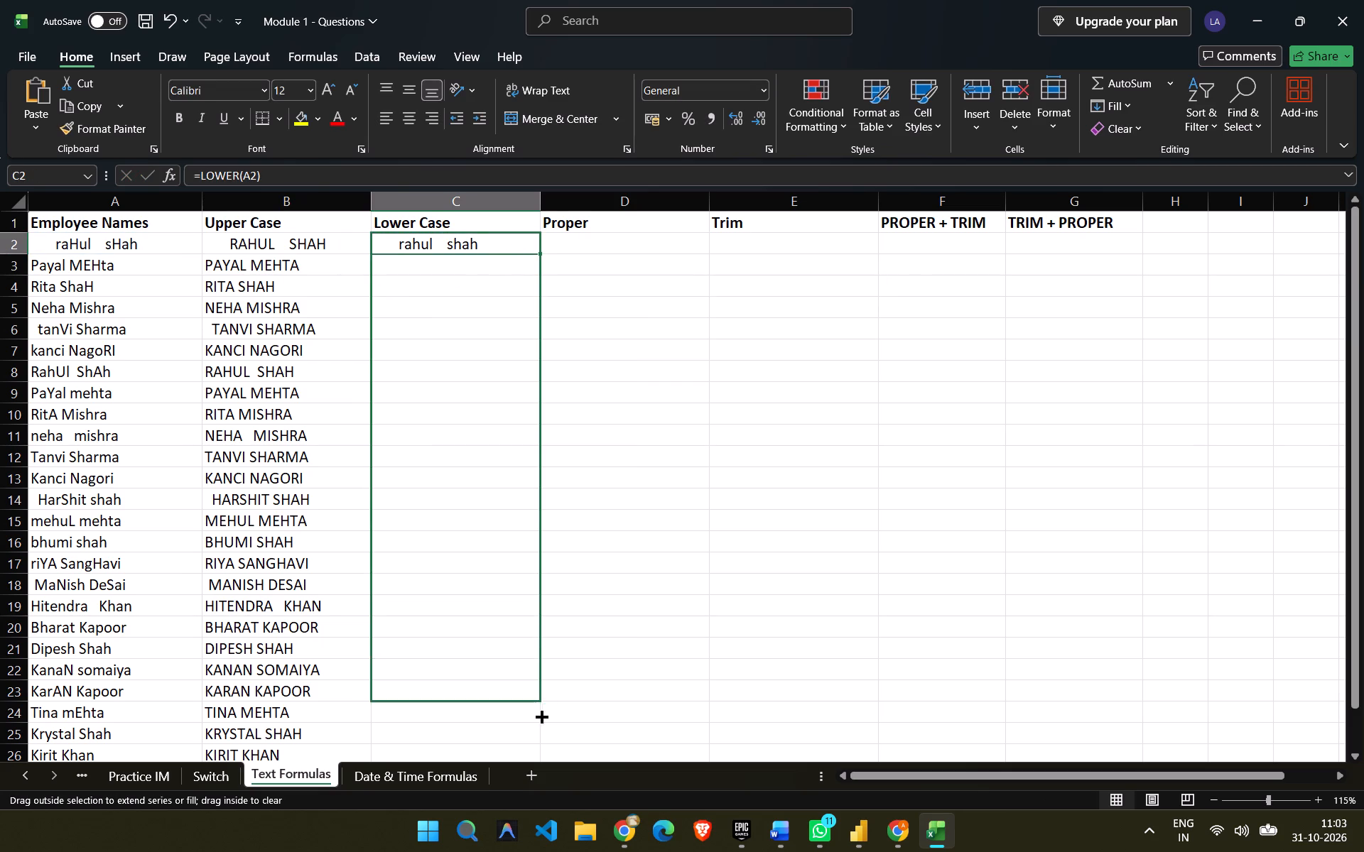
{"action": "left_click_drag", "start_coordinate": [540, 720], "coordinate": [525, 724]}
Enter the formula =PROPER(A2) in cell D2, the first cell under Proper.
{"action": "scroll", "coordinate": [619, 500], "scroll_direction": "up", "scroll_amount": 2}
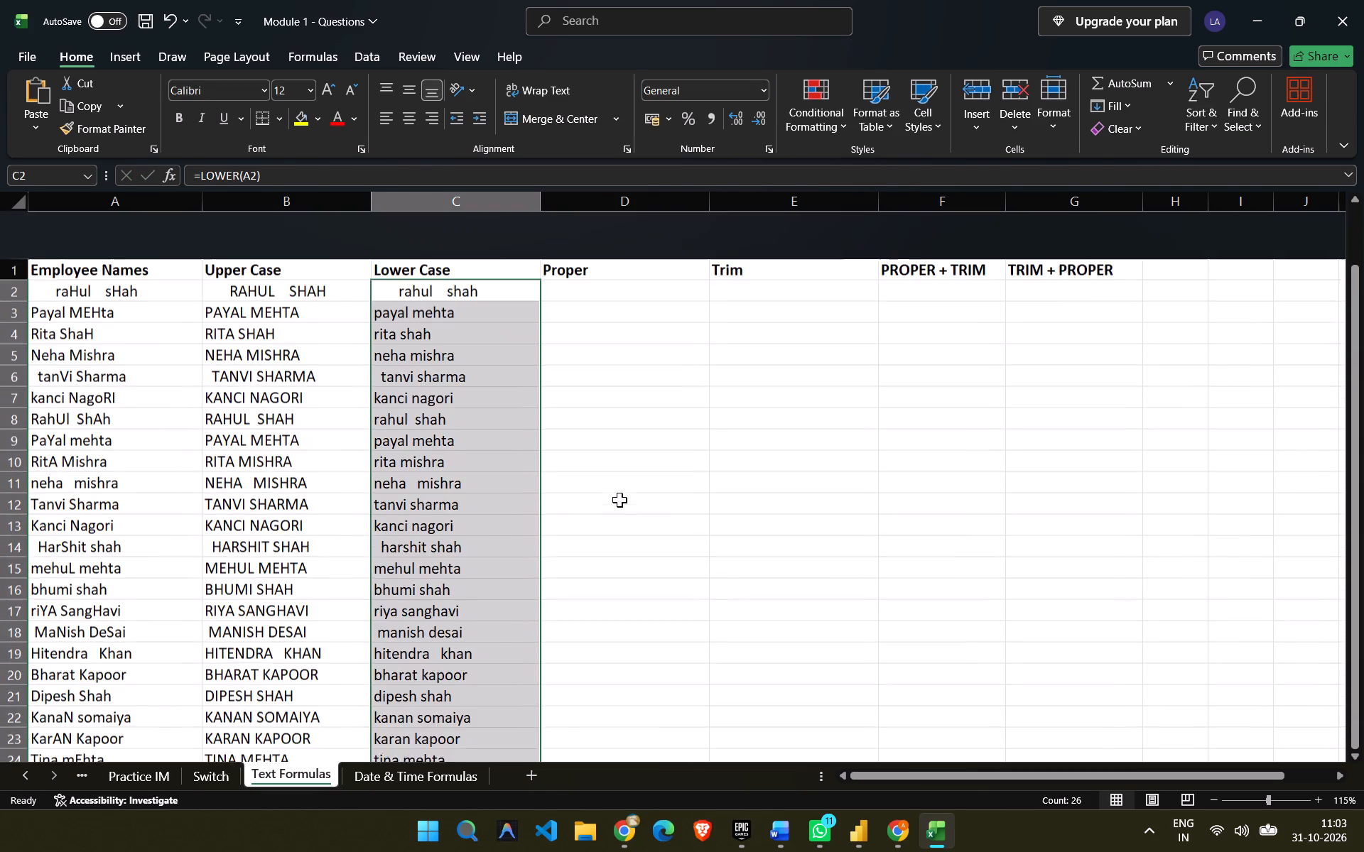
{"action": "scroll", "coordinate": [619, 500], "scroll_direction": "up", "scroll_amount": 1}
{"action": "left_click", "coordinate": [602, 250]}
{"action": "key", "text": "equal"}
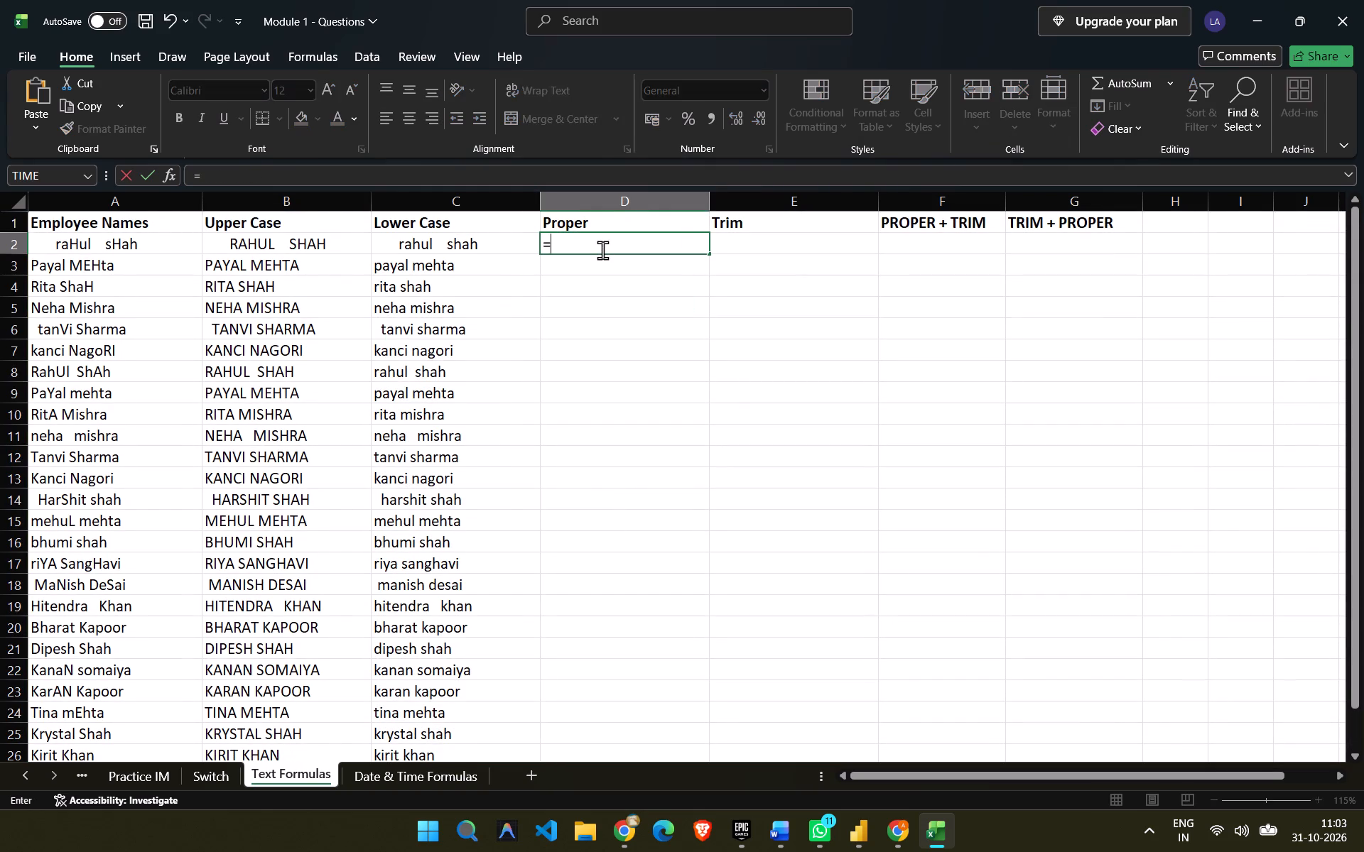
{"action": "type", "text": "po"}
{"action": "key", "text": "BackSpace"}
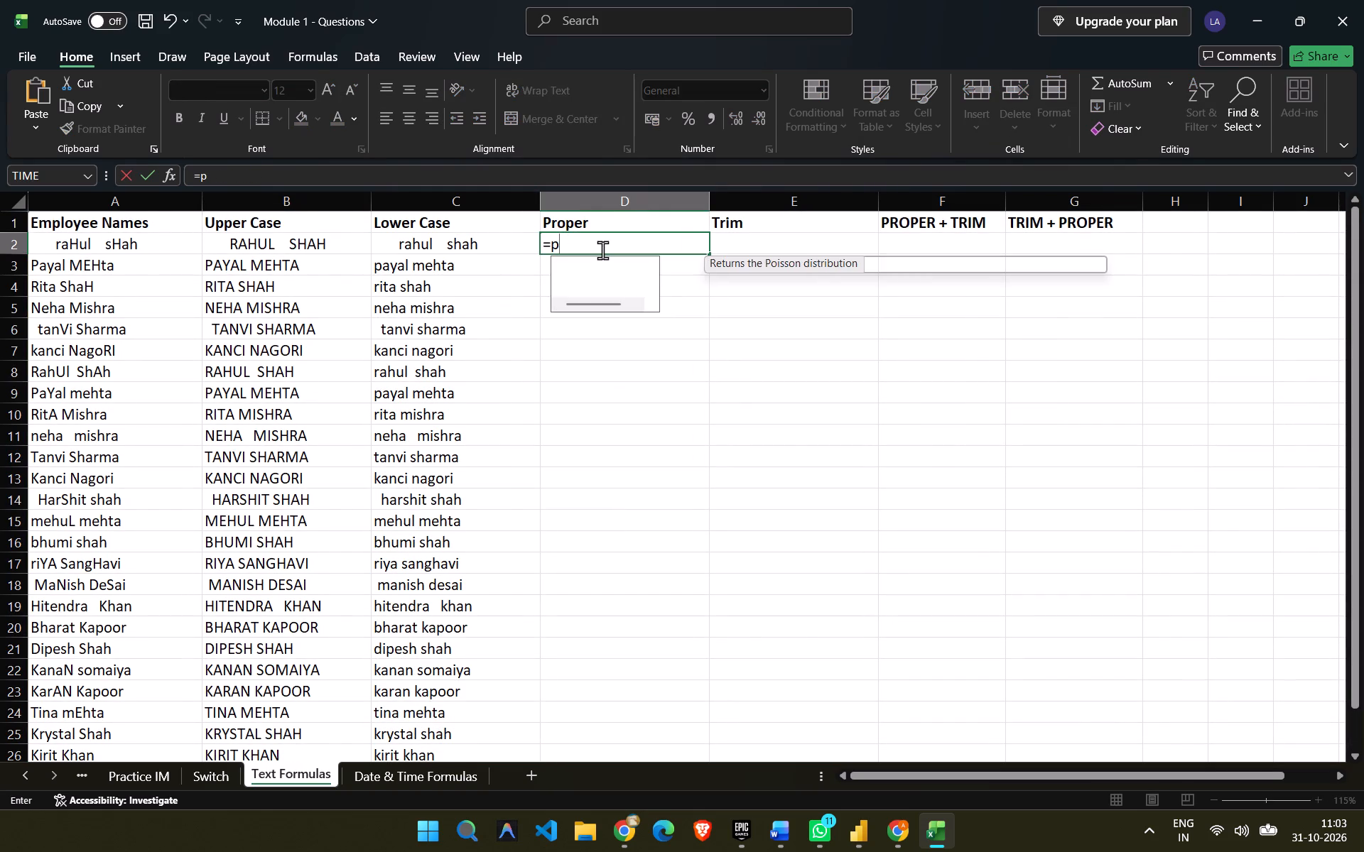
{"action": "type", "text": "ropwe"}
{"action": "key", "text": "BackSpace"}
{"action": "key", "text": "BackSpace"}
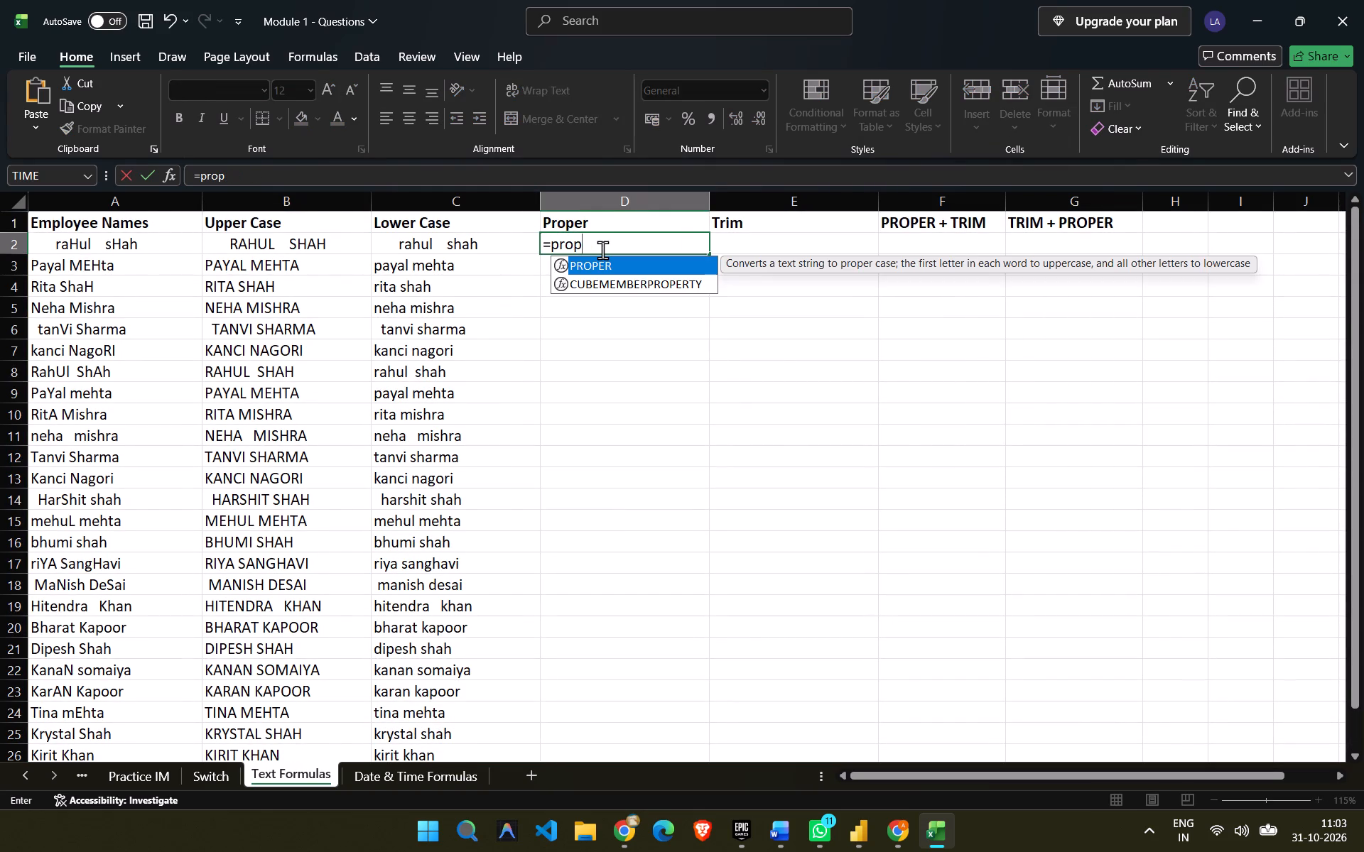
{"action": "type", "text": "er("}
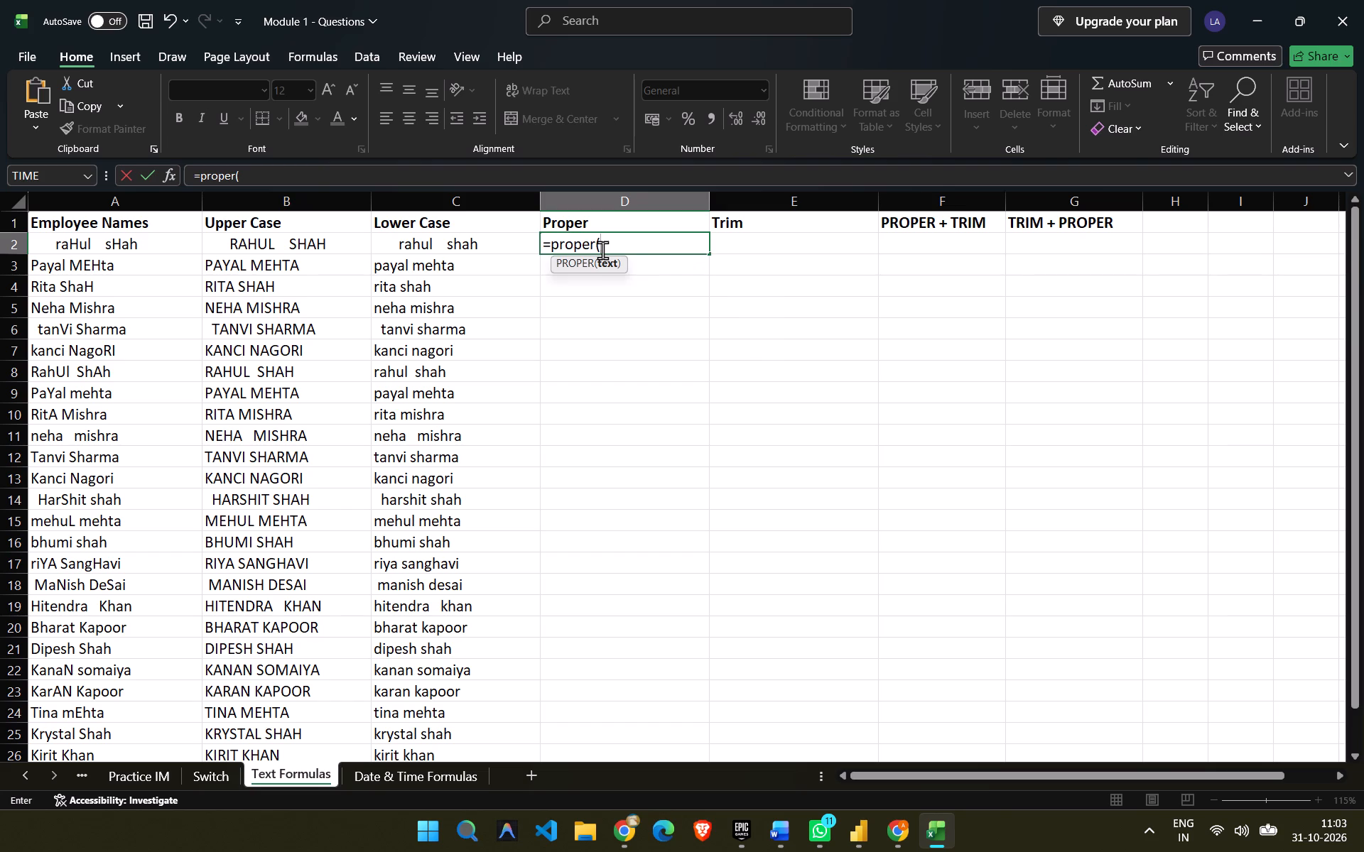
{"action": "type", "text": "a2)"}
{"action": "key", "text": "Return"}
Fill the PROPER formula from D2 down the Proper column through row 27.
{"action": "left_click", "coordinate": [652, 231]}
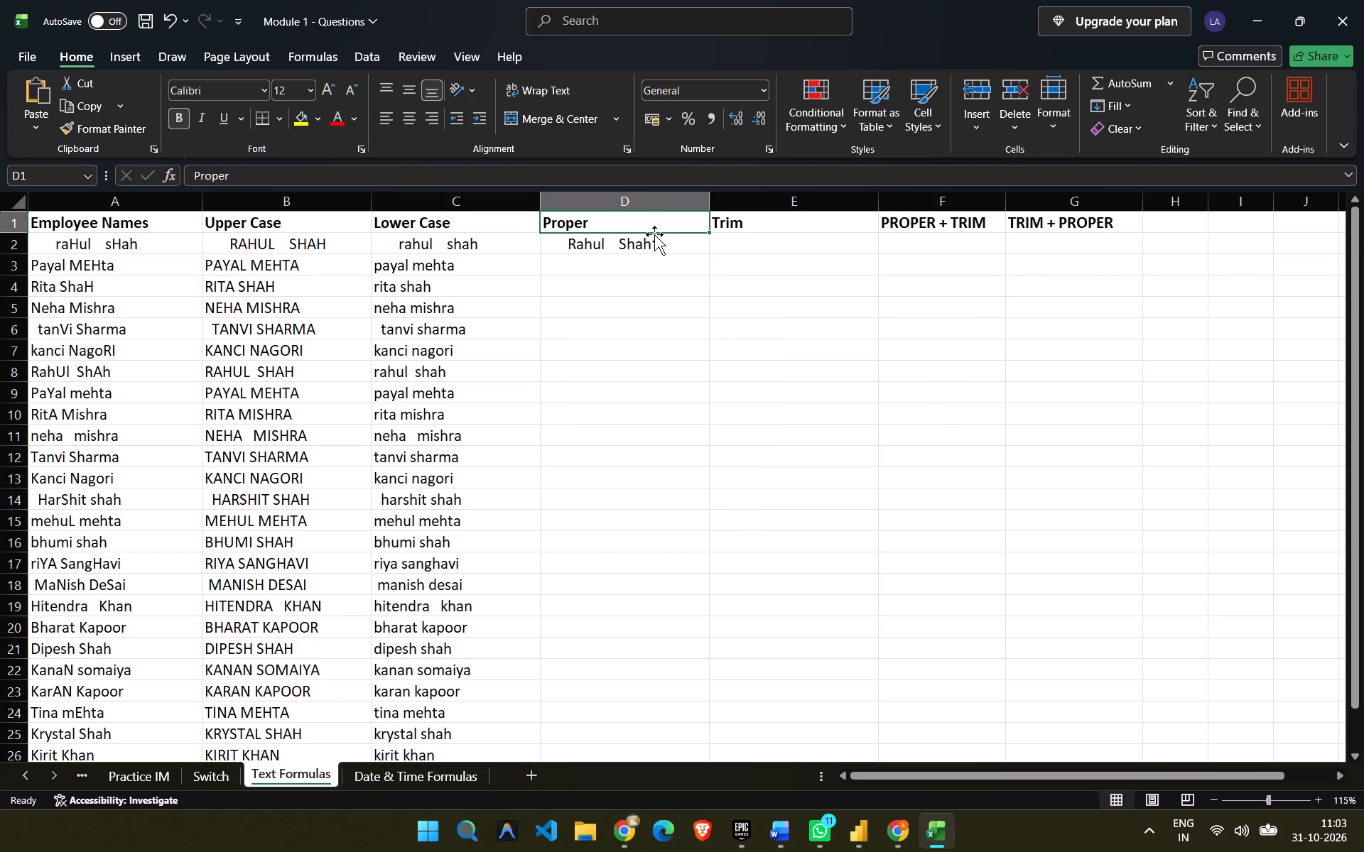
{"action": "left_click", "coordinate": [656, 237]}
{"action": "left_click_drag", "start_coordinate": [708, 253], "coordinate": [763, 730]}
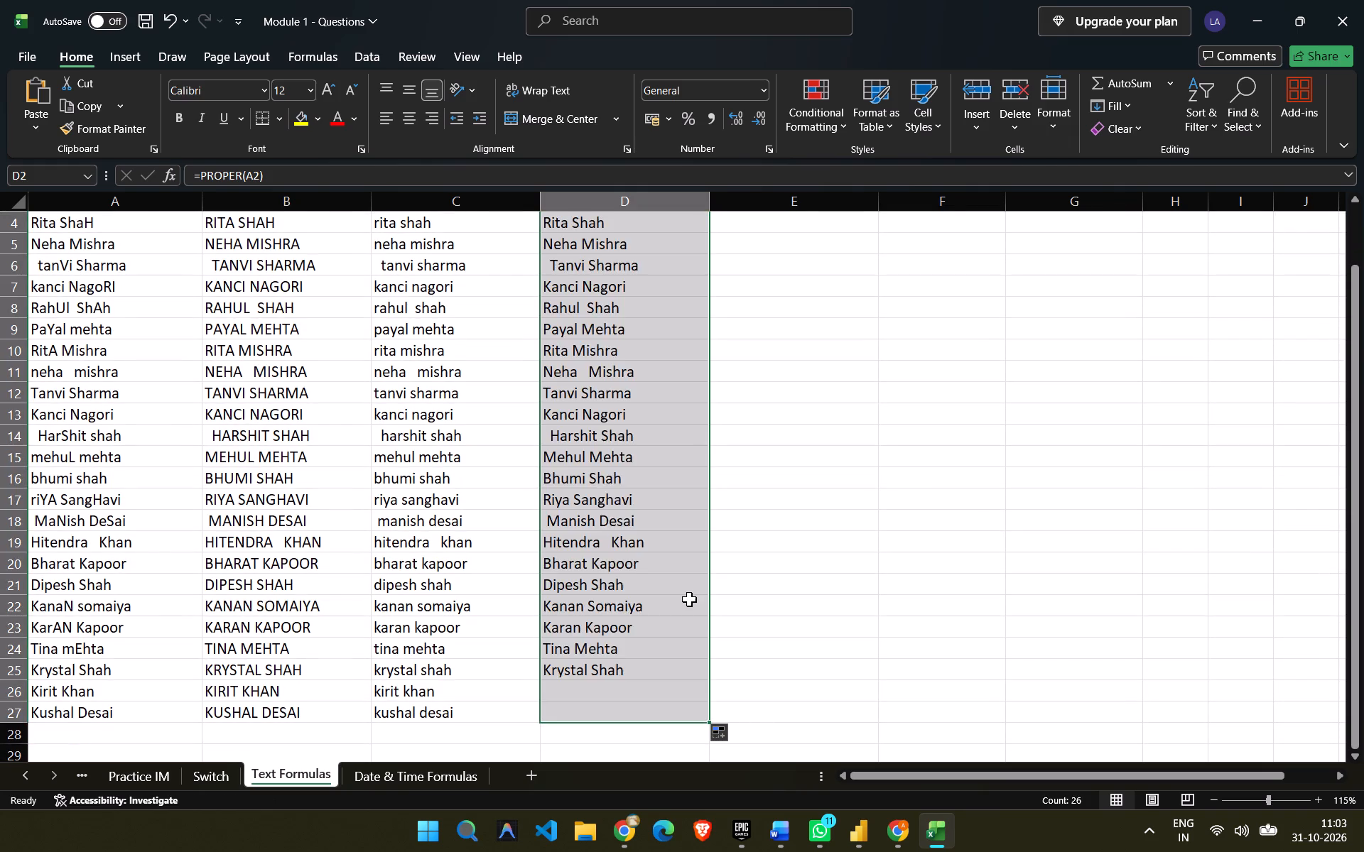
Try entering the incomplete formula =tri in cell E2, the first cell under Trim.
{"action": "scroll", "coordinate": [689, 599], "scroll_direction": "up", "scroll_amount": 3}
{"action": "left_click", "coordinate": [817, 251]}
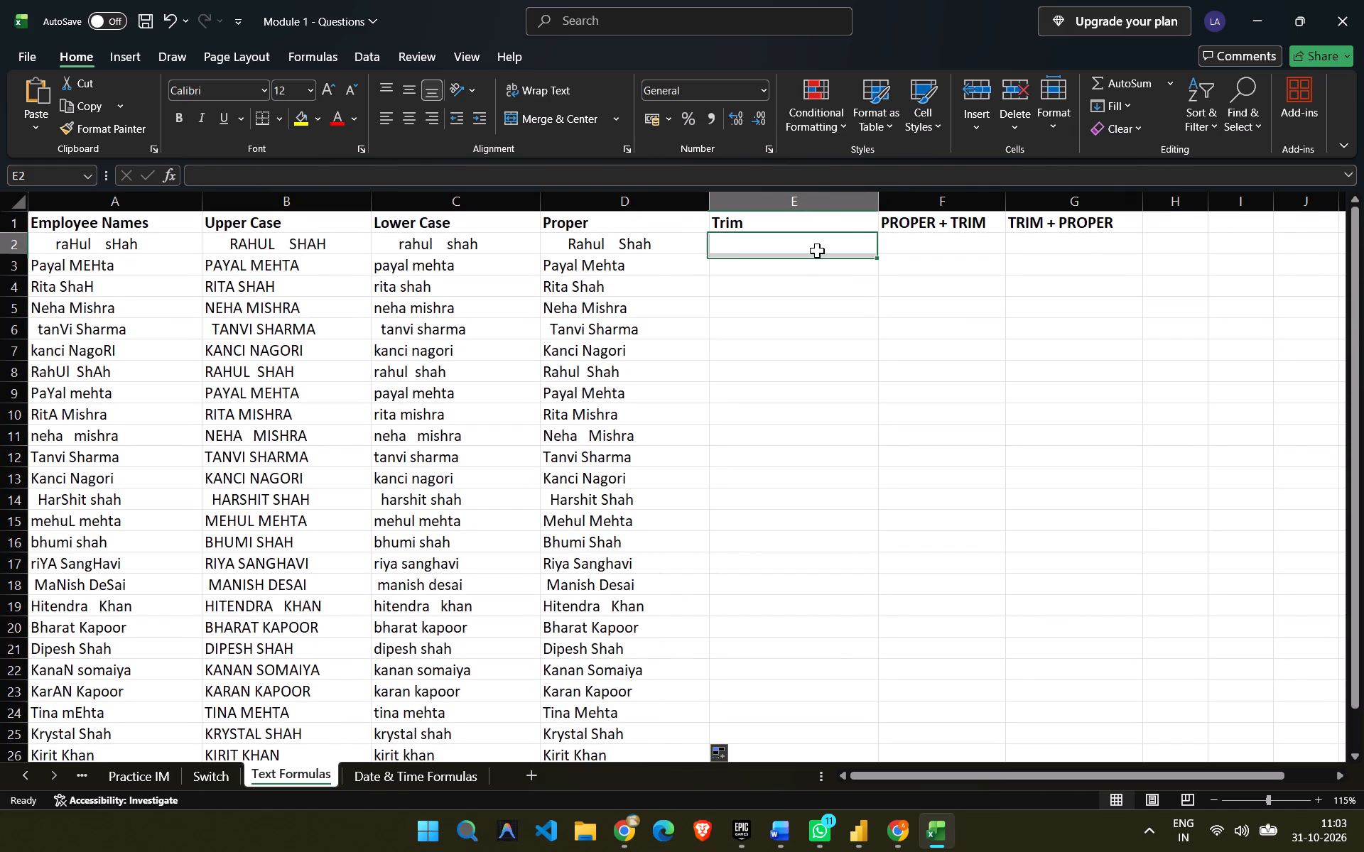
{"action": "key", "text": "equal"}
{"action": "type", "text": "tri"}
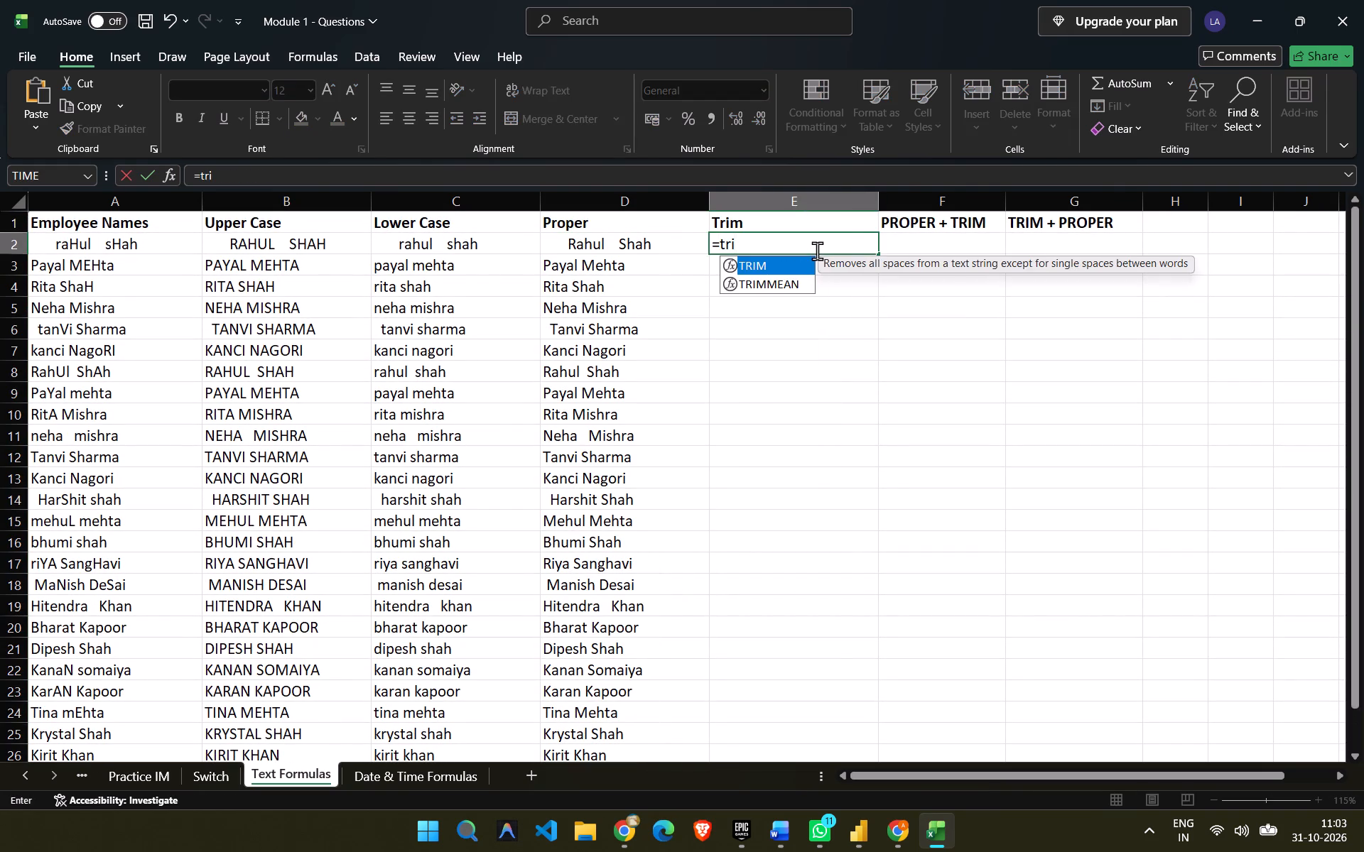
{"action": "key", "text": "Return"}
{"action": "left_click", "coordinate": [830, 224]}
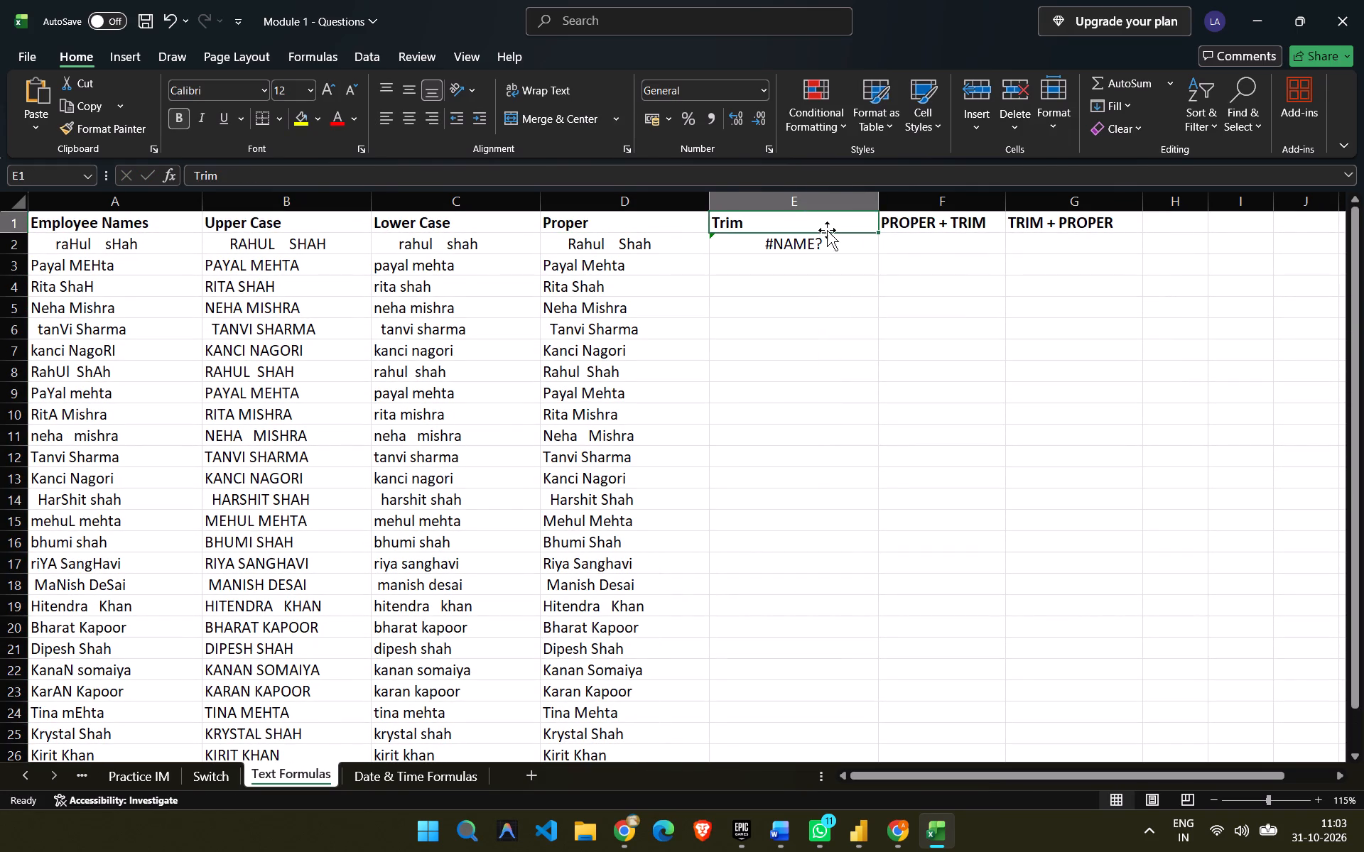
Replace the content of cell E2 under Trim with the formula =TRIM(A2).
{"action": "left_click", "coordinate": [817, 249]}
{"action": "key", "text": "BackSpace"}
{"action": "key", "text": "equal"}
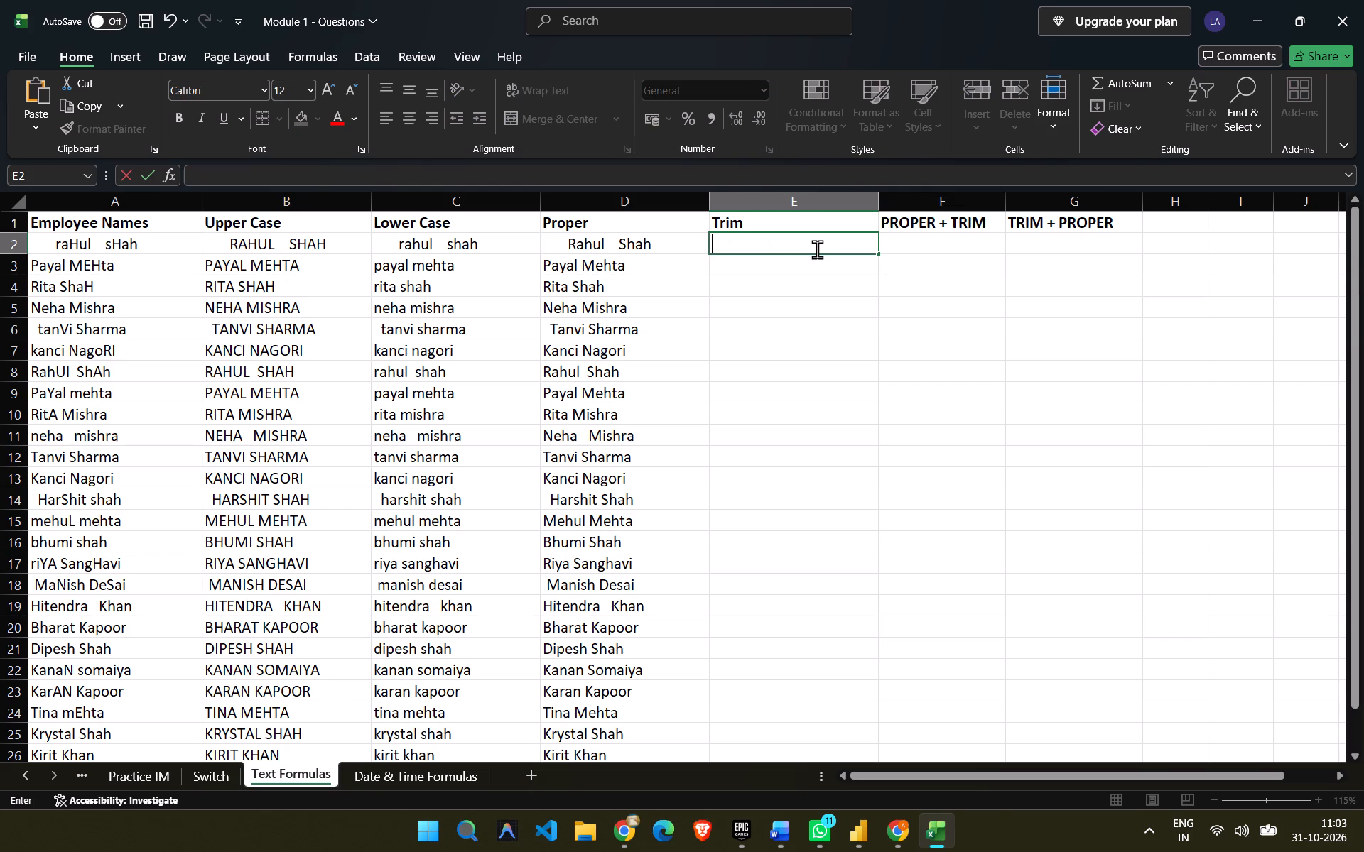
{"action": "type", "text": "Trim"}
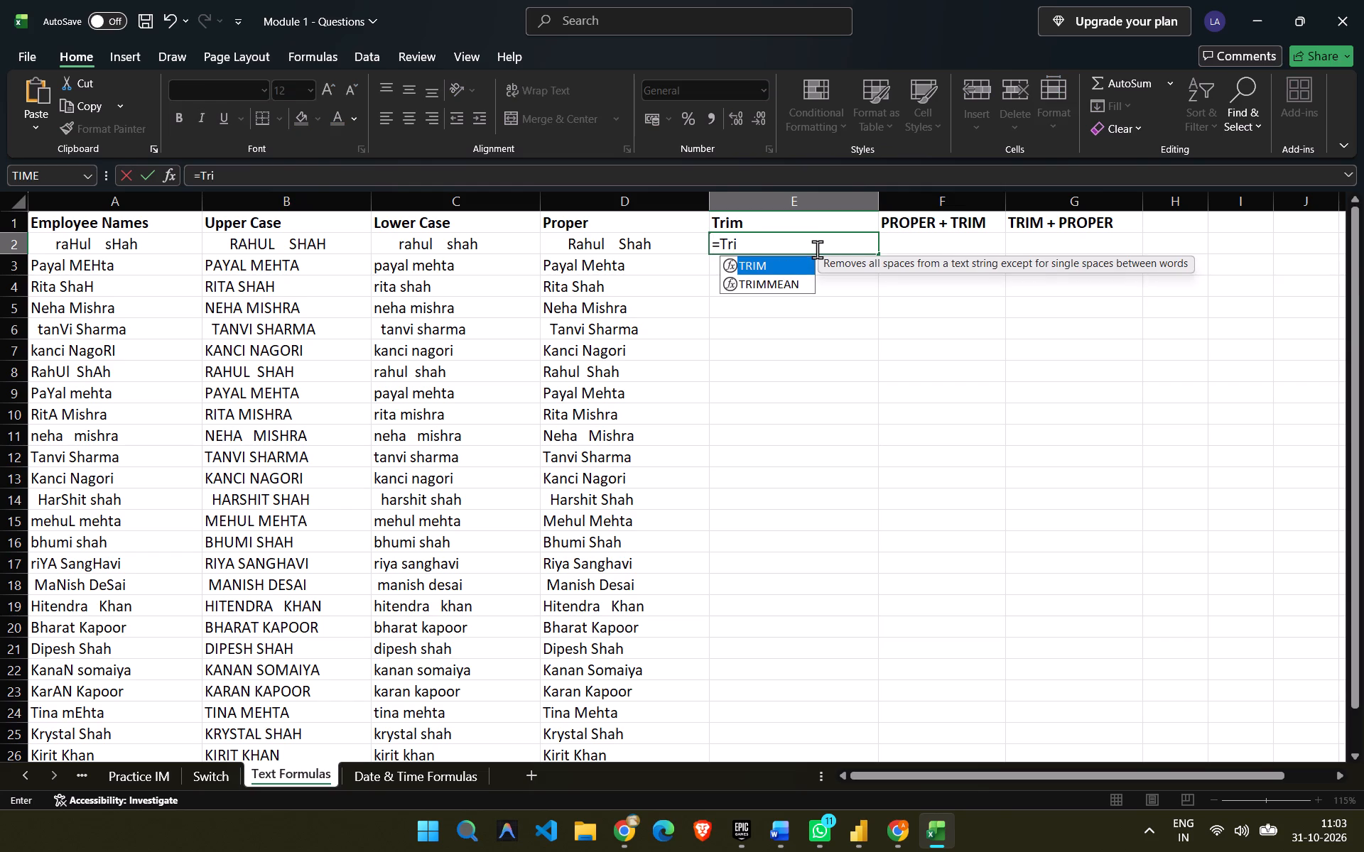
{"action": "key", "text": "Tab"}
{"action": "type", "text": "a2)"}
{"action": "key", "text": "Return"}
Fill the TRIM formula from E2 down the Trim column through row 27.
{"action": "left_click", "coordinate": [831, 241]}
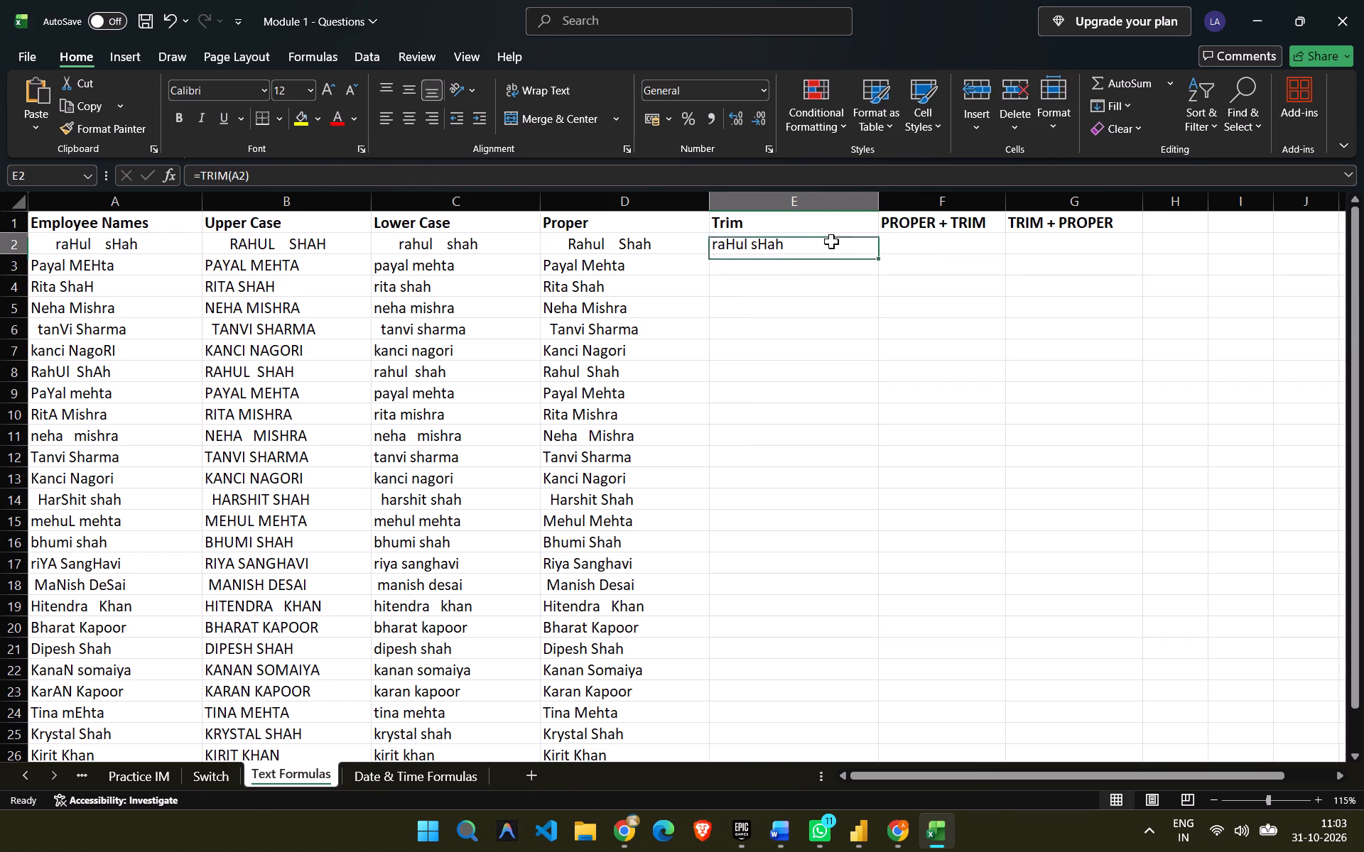
{"action": "left_click", "coordinate": [878, 248]}
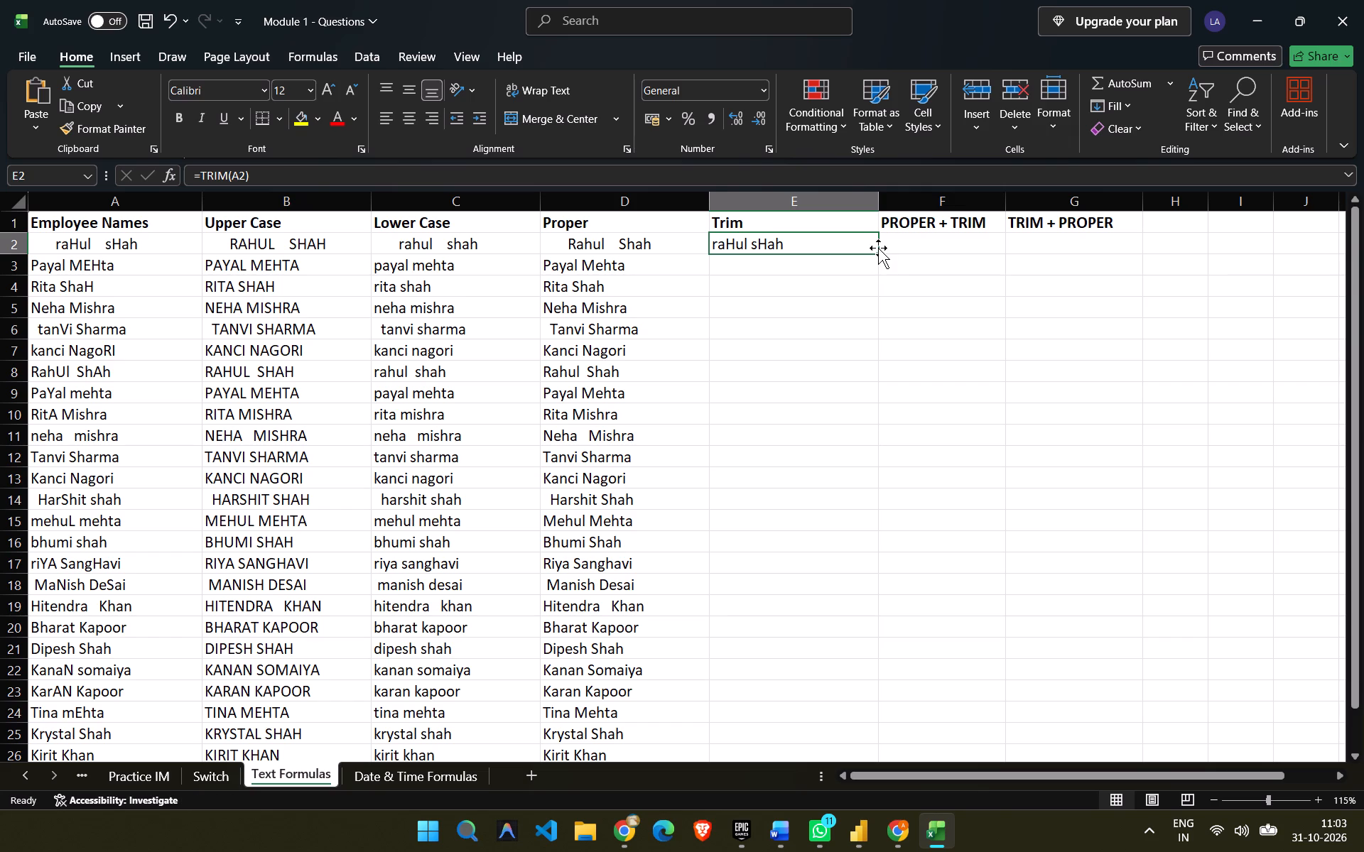
{"action": "left_click", "coordinate": [875, 251]}
{"action": "left_click_drag", "start_coordinate": [875, 251], "coordinate": [906, 586]}
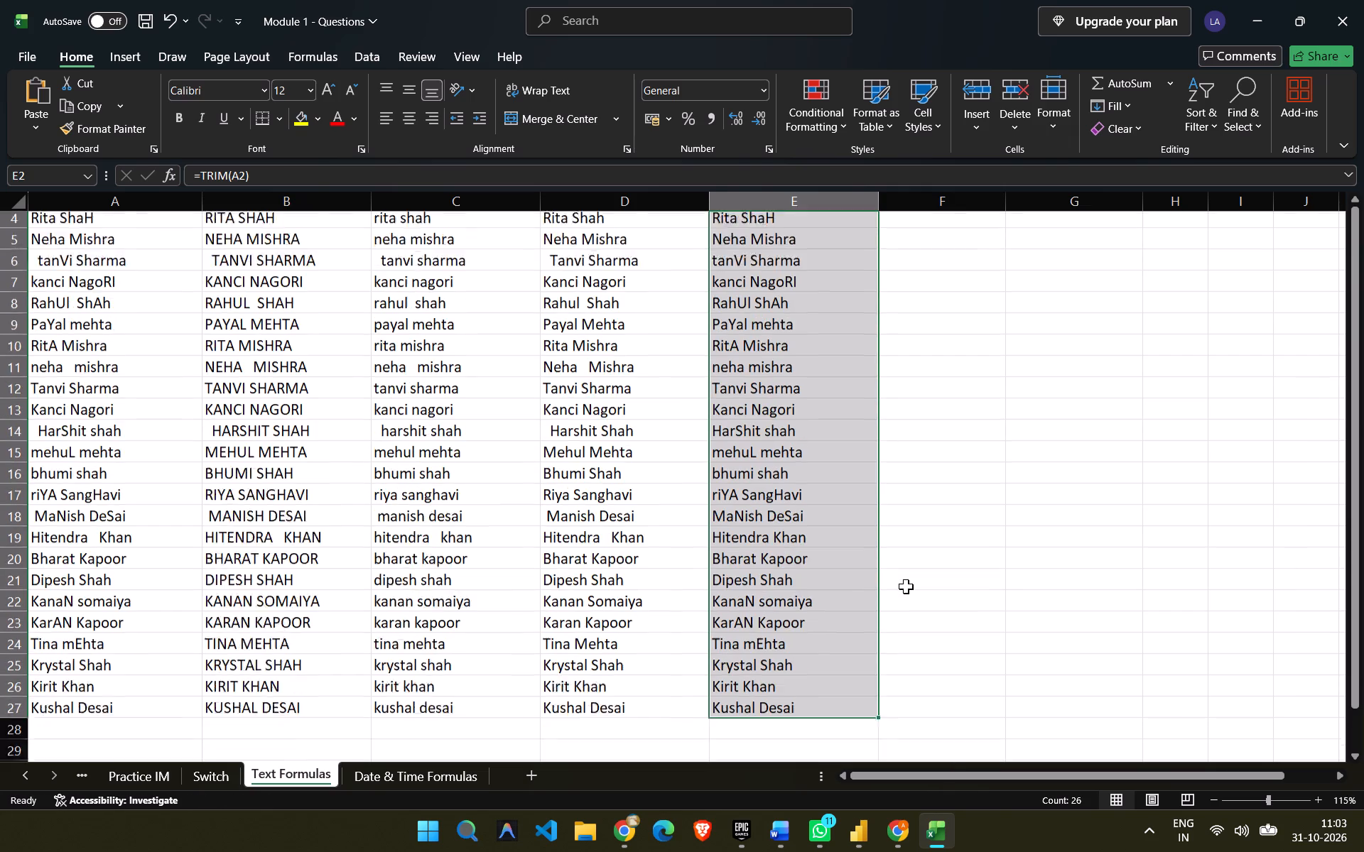
Enter the formula =PROPER(TRIM(A2)) in cell F2, the first cell under PROPER + TRIM.
{"action": "scroll", "coordinate": [936, 381], "scroll_direction": "up", "scroll_amount": 1}
{"action": "left_click", "coordinate": [941, 236]}
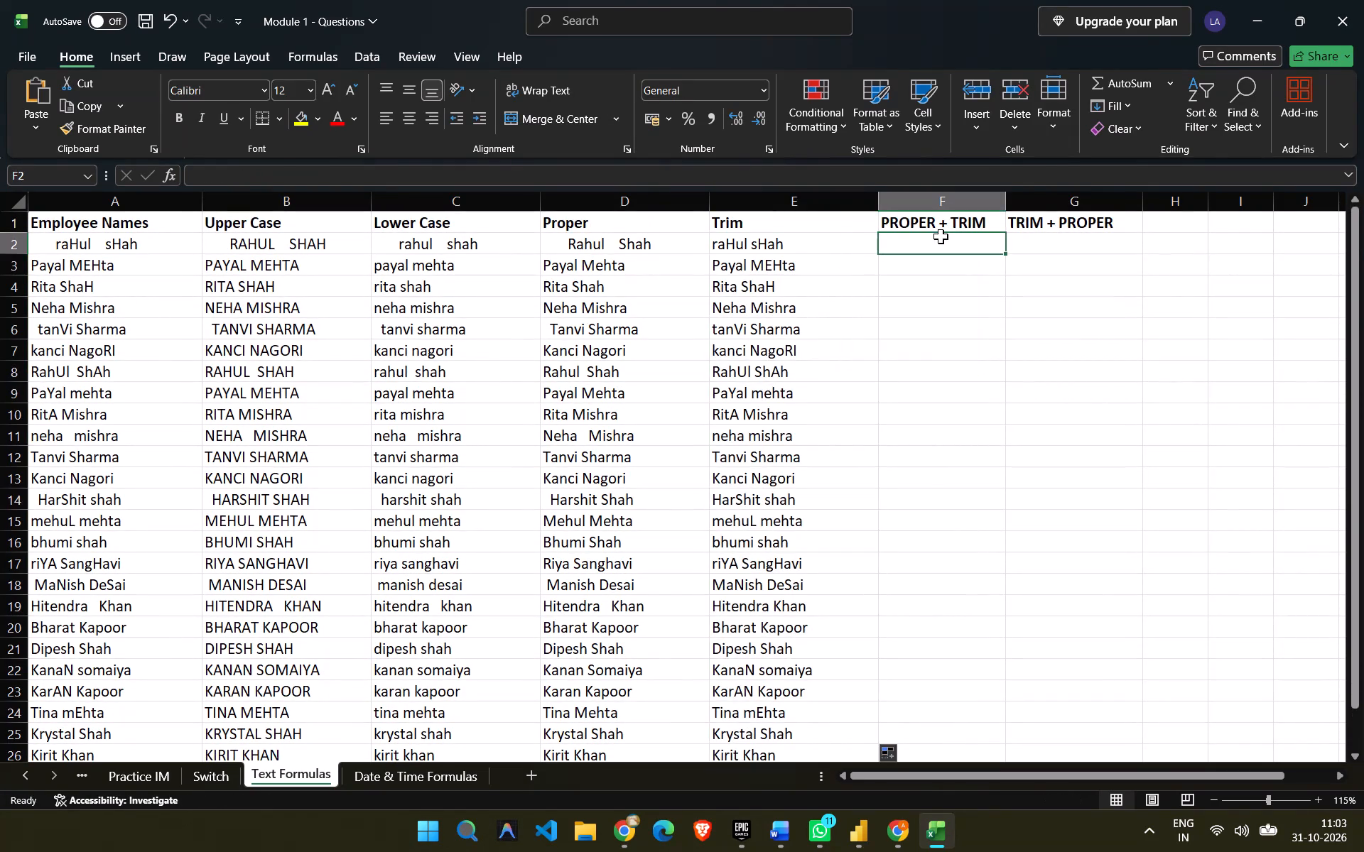
{"action": "key", "text": "equal"}
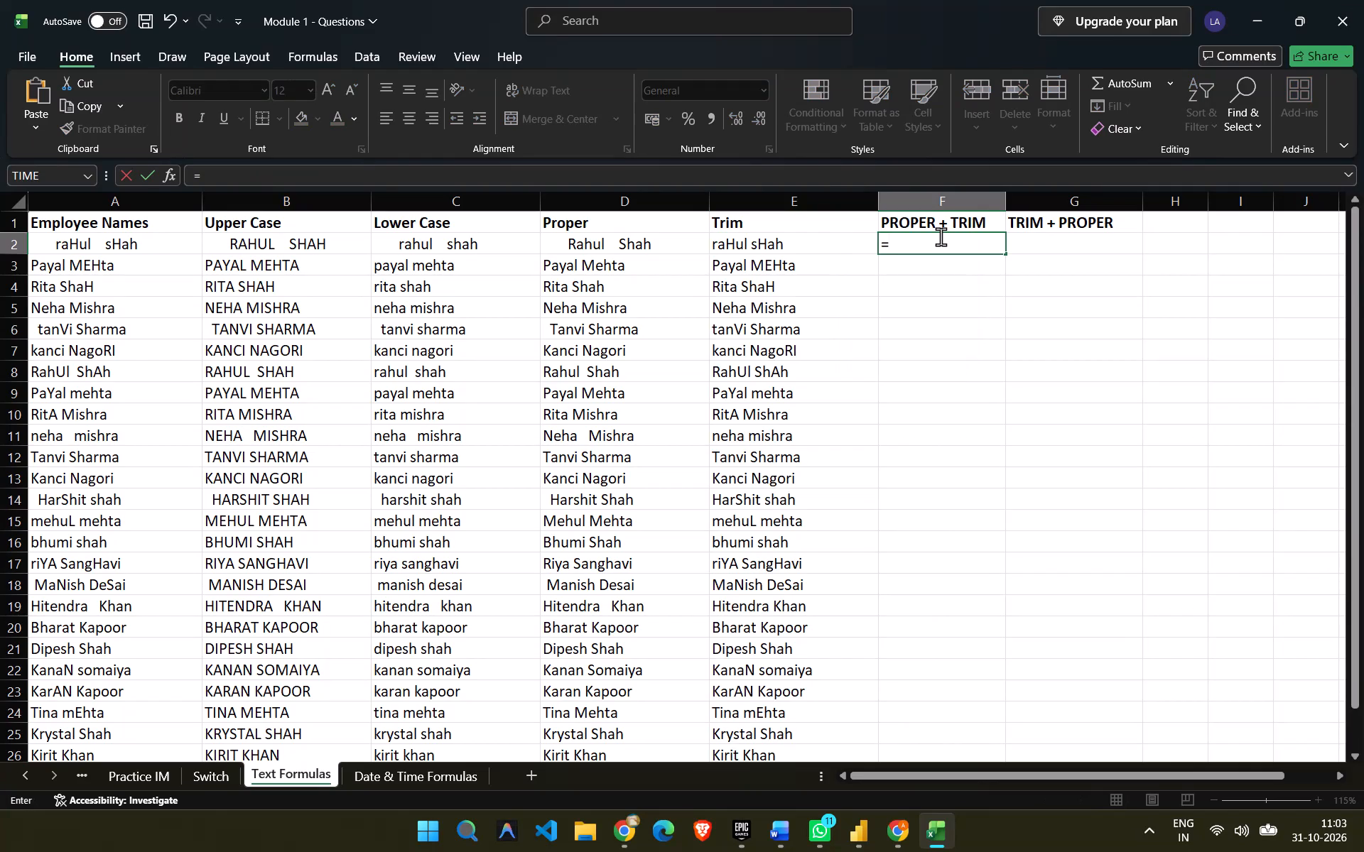
{"action": "type", "text": "pr"}
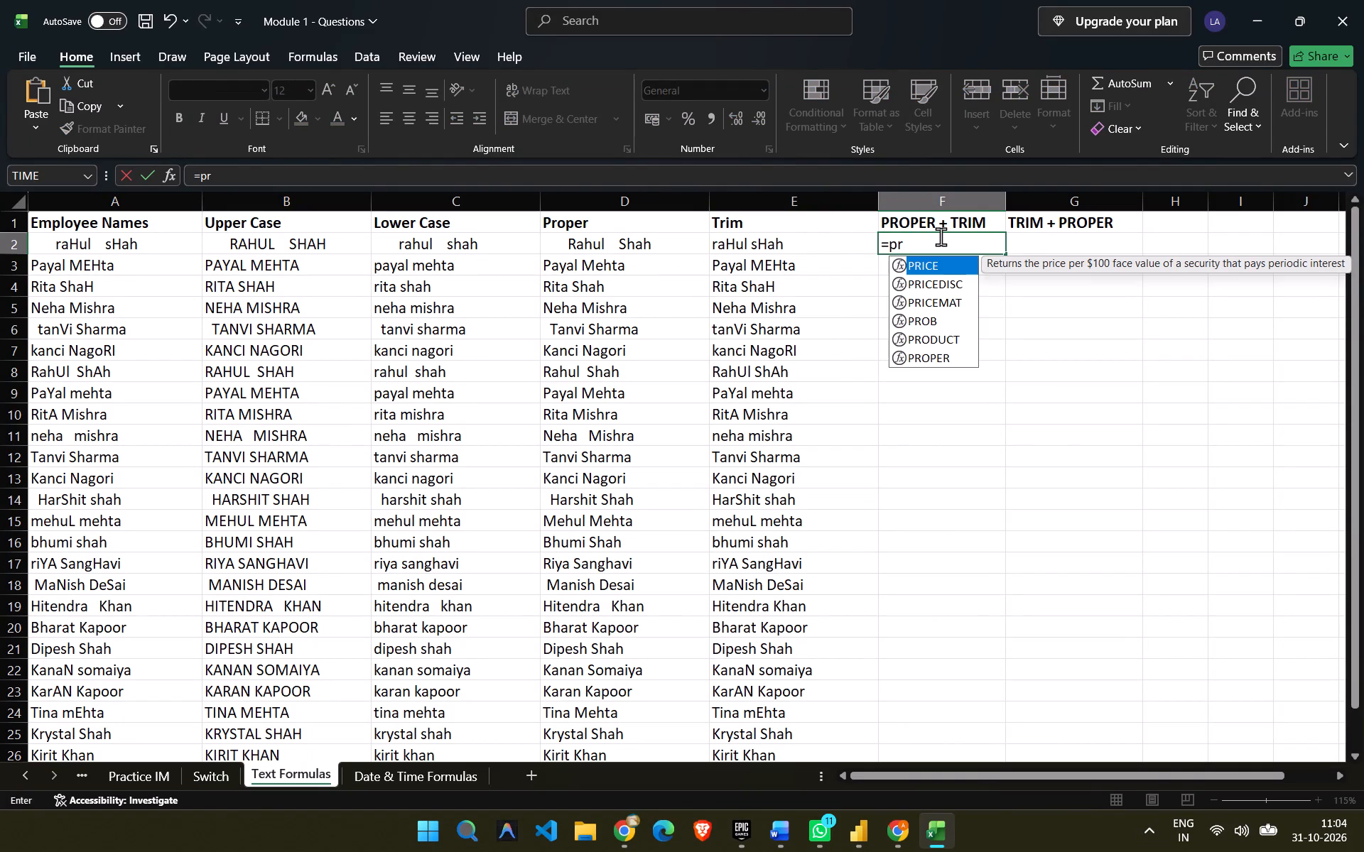
{"action": "key", "text": "BackSpace"}
{"action": "type", "text": "rop"}
{"action": "key", "text": "Tab"}
{"action": "type", "text": "tr"}
{"action": "key", "text": "Down"}
{"action": "key", "text": "Down"}
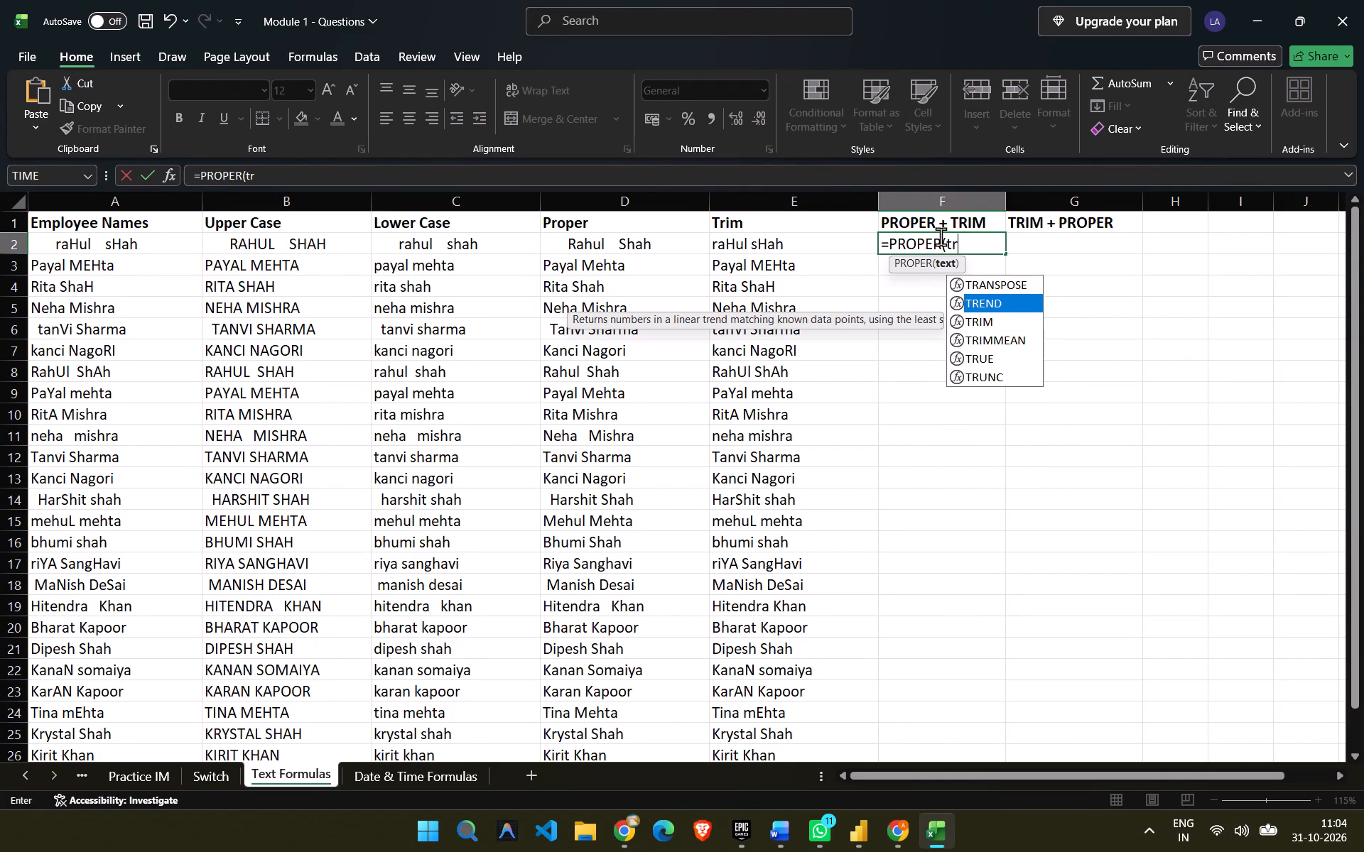
{"action": "key", "text": "Tab"}
{"action": "type", "text": "a2"}
{"action": "type", "text": "))"}
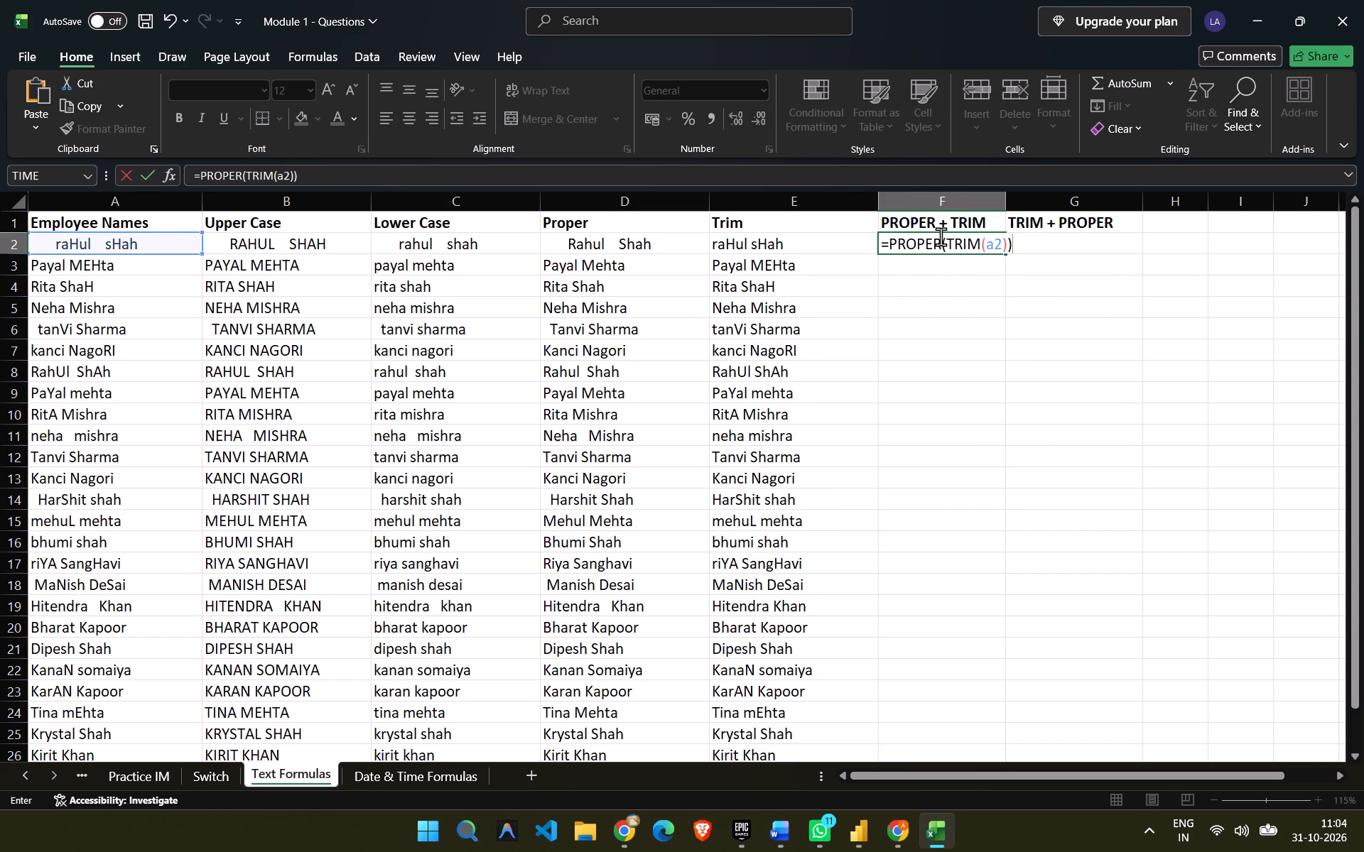
{"action": "key", "text": "Left"}
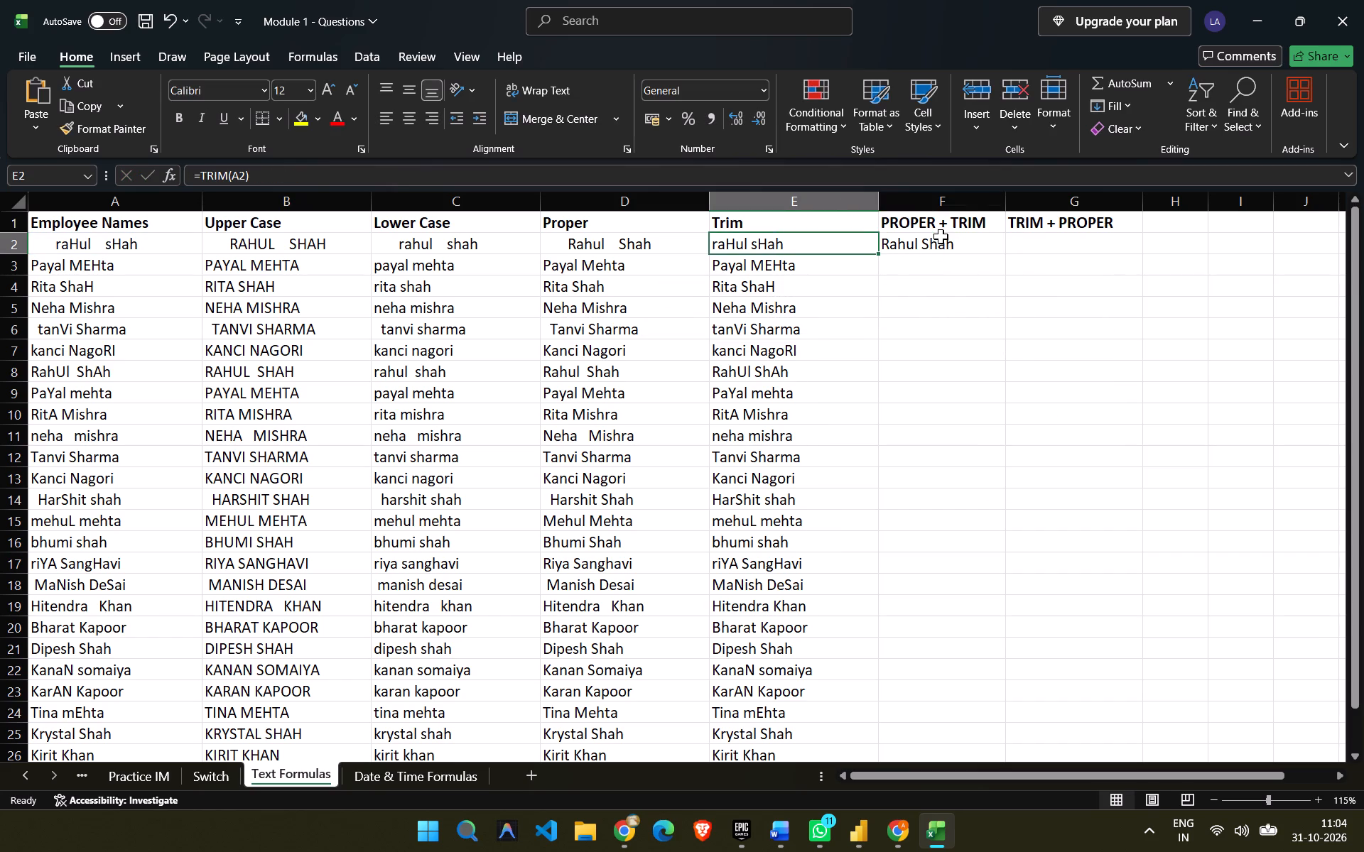
{"action": "key", "text": "Right"}
{"action": "key", "text": "Return"}
Fill the PROPER and TRIM formula from F2 down the PROPER + TRIM column through row 27.
{"action": "left_click", "coordinate": [943, 253]}
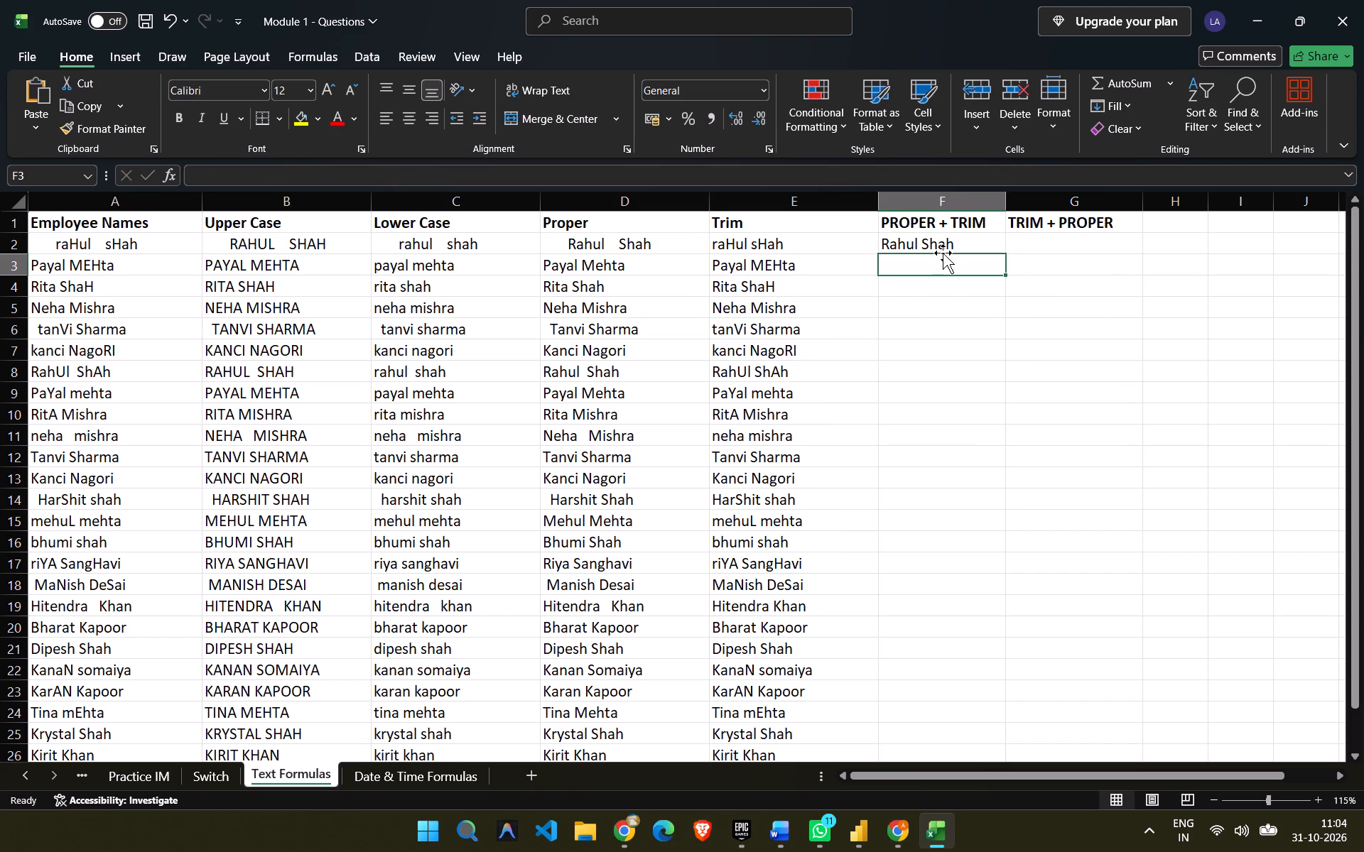
{"action": "left_click", "coordinate": [946, 234]}
{"action": "double_click", "coordinate": [1004, 249]}
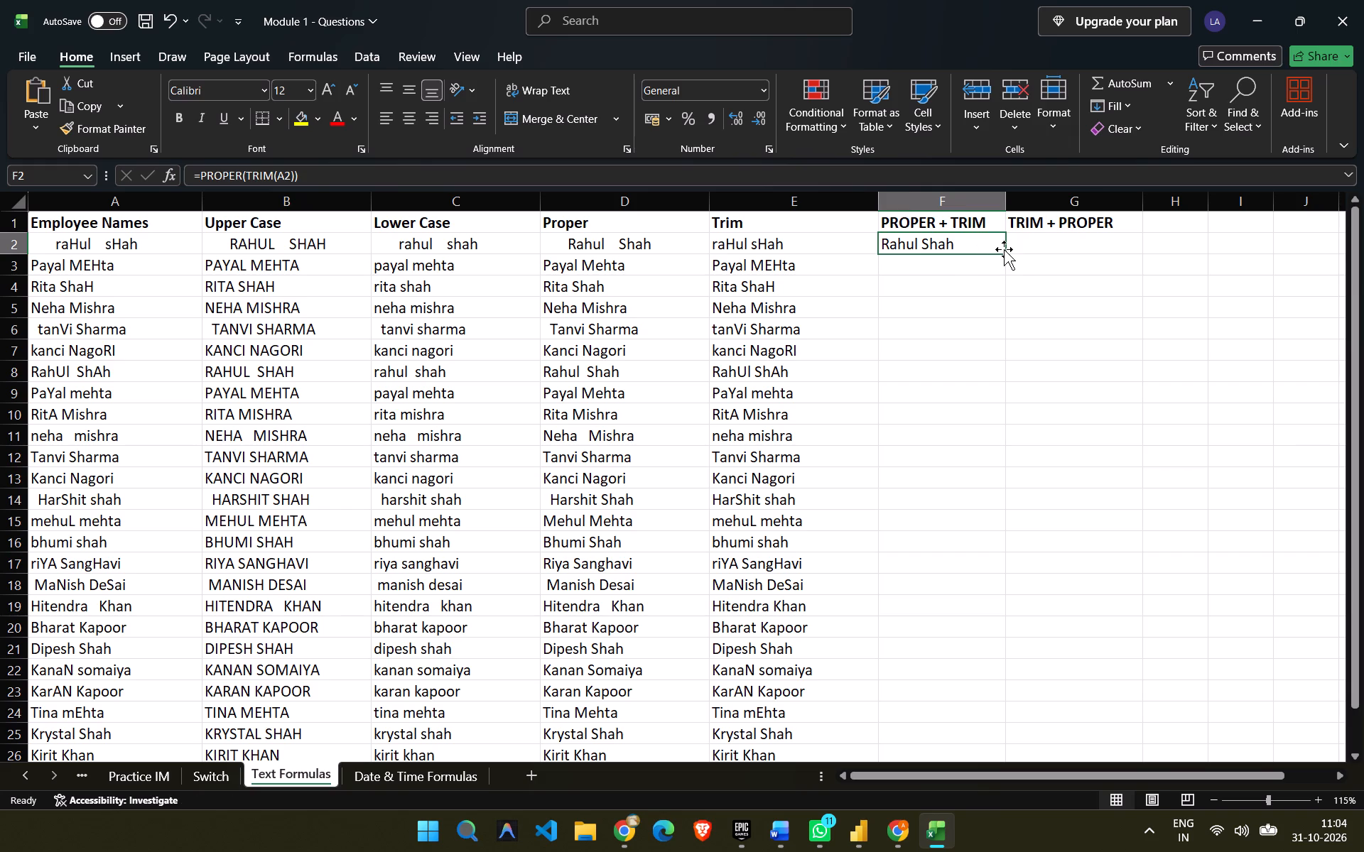
{"action": "double_click", "coordinate": [1004, 253]}
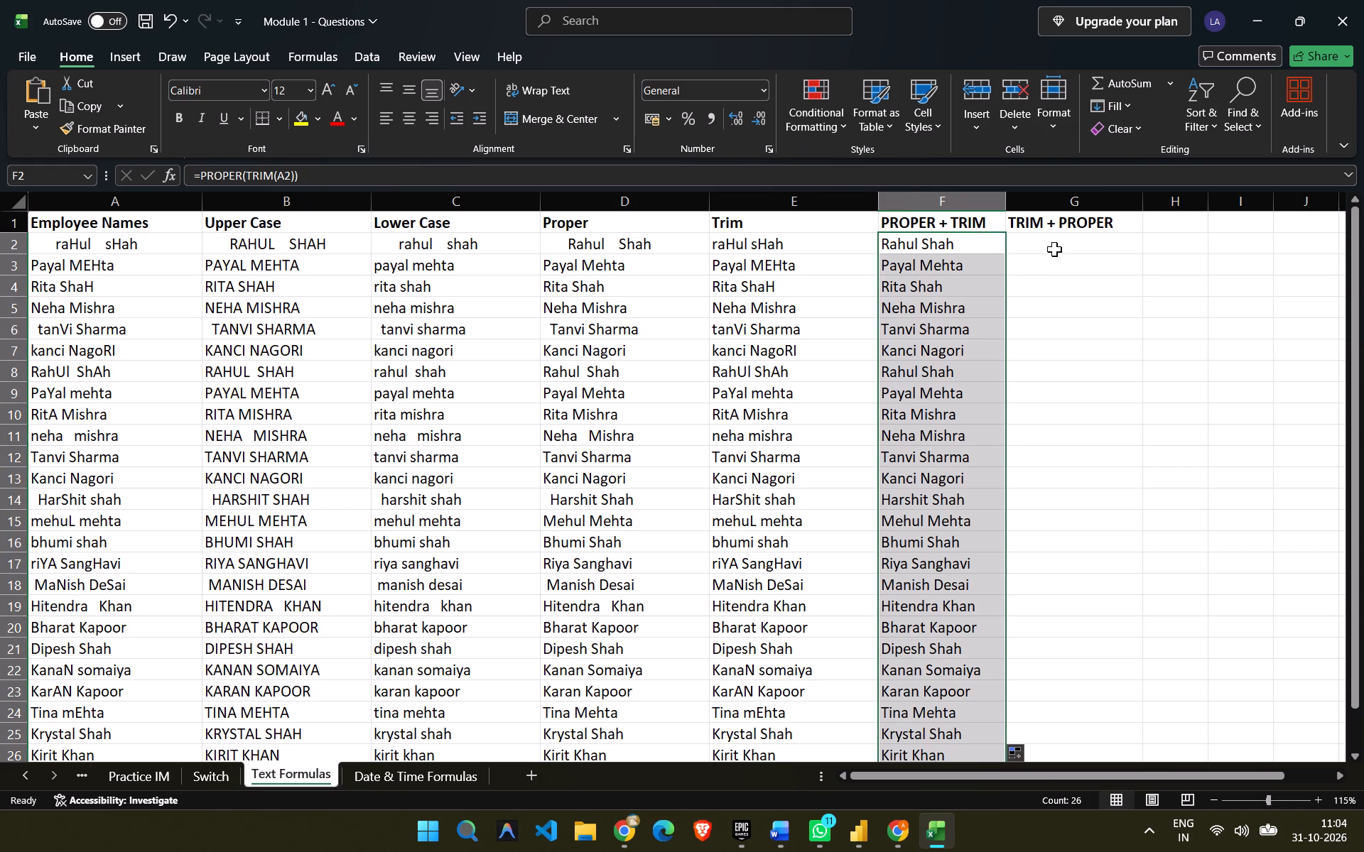
Enter the formula =TRIM(PROPER(A2)) in cell G2, the first cell under TRIM + PROPER.
{"action": "left_click", "coordinate": [1054, 249]}
{"action": "key", "text": "equal"}
{"action": "type", "text": "tri"}
{"action": "key", "text": "Tab"}
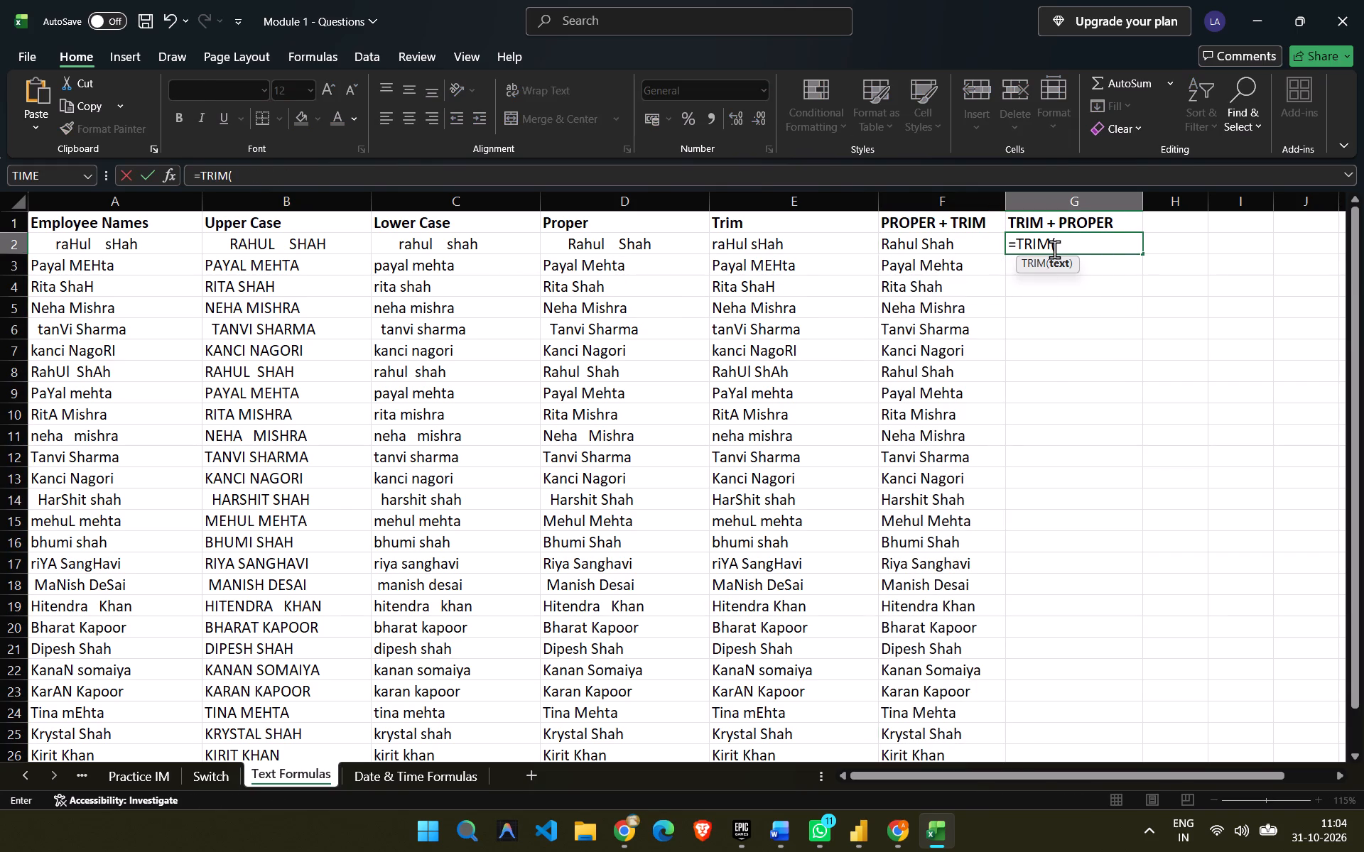
{"action": "type", "text": "pr"}
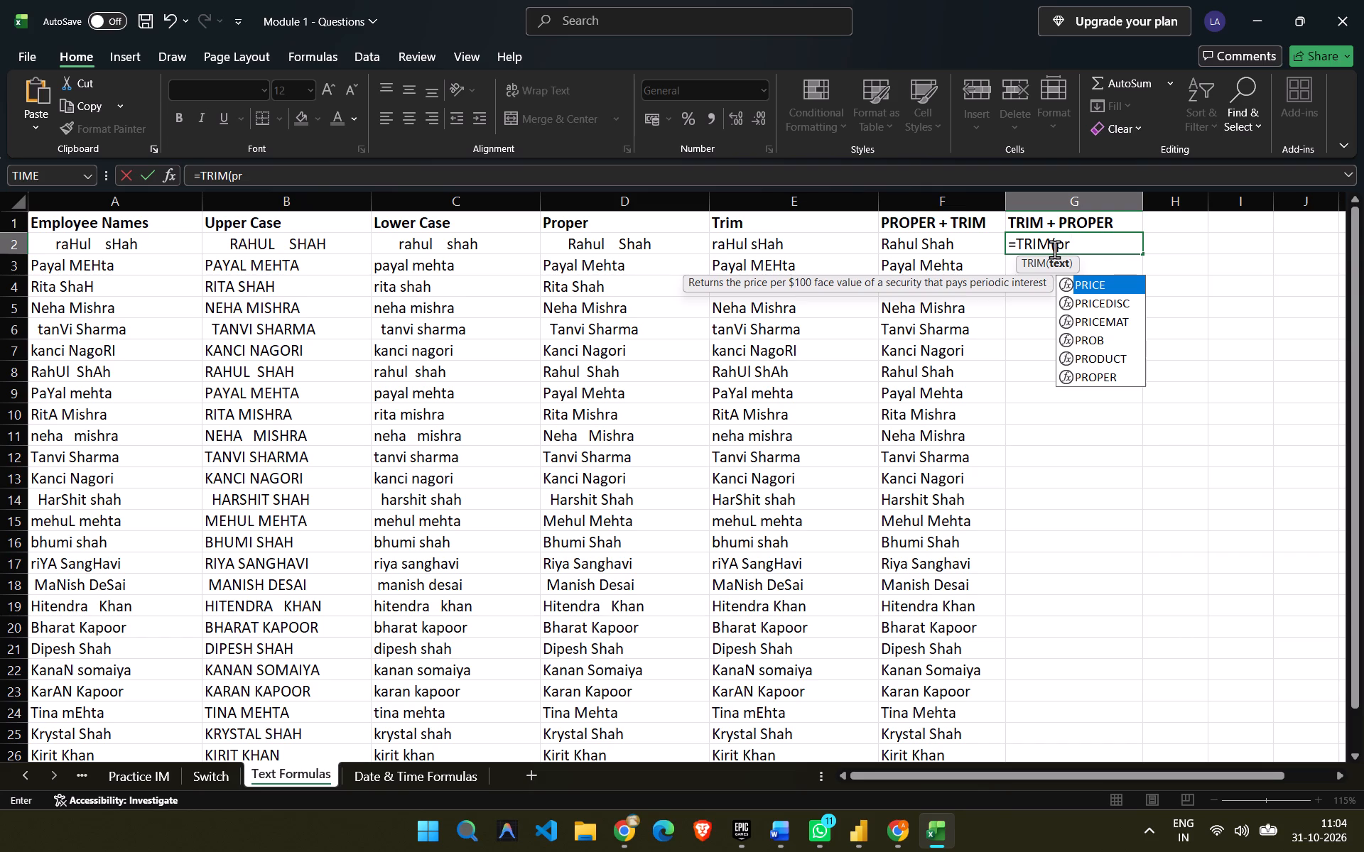
{"action": "type", "text": "op"}
{"action": "key", "text": "Tab"}
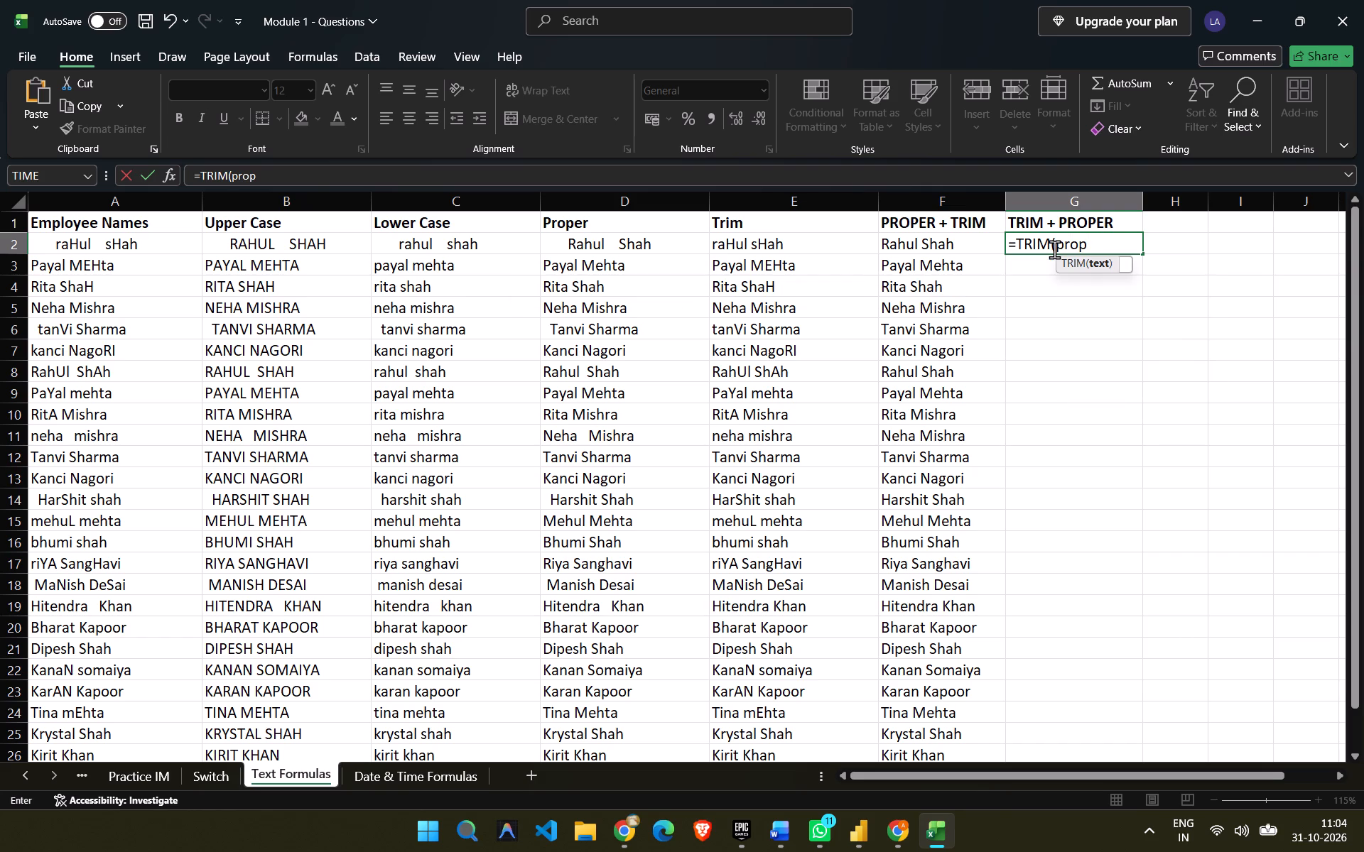
{"action": "type", "text": "a2"}
{"action": "type", "text": "))"}
{"action": "key", "text": "Return"}
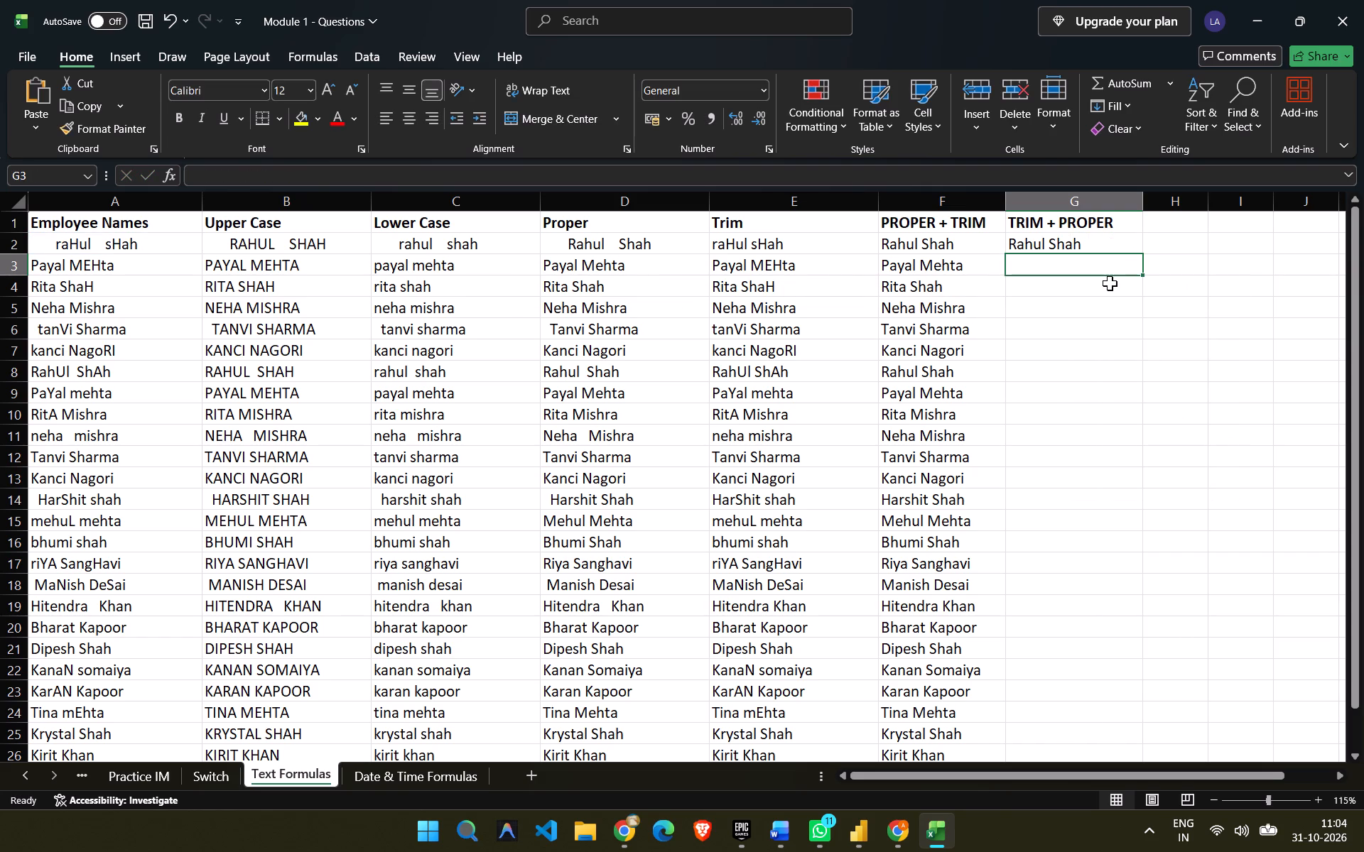
Fill the TRIM and PROPER formula from G2 down the TRIM + PROPER column through row 27.
{"action": "left_click_drag", "start_coordinate": [1129, 246], "coordinate": [1151, 254]}
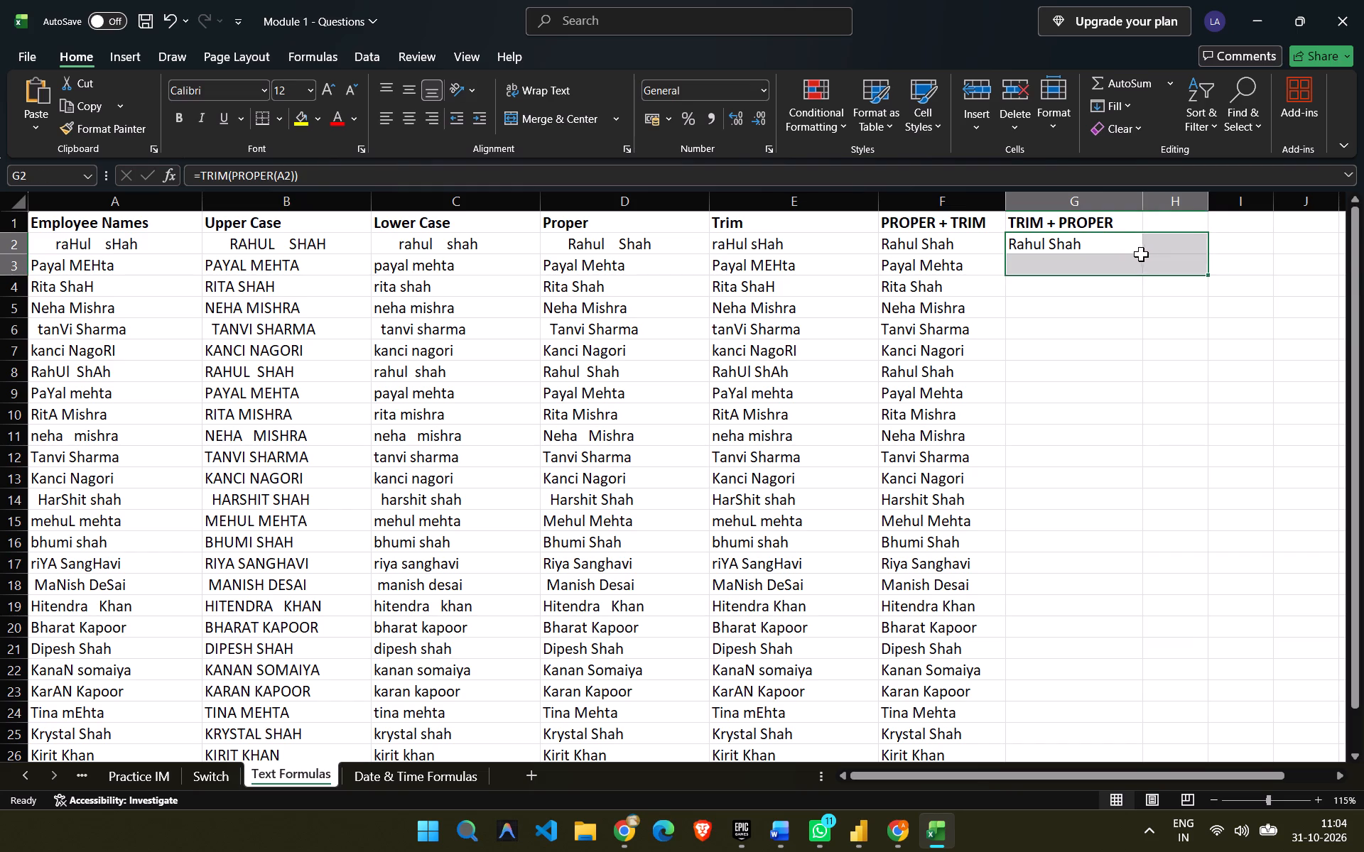
{"action": "left_click", "coordinate": [1130, 248]}
{"action": "double_click", "coordinate": [1138, 251]}
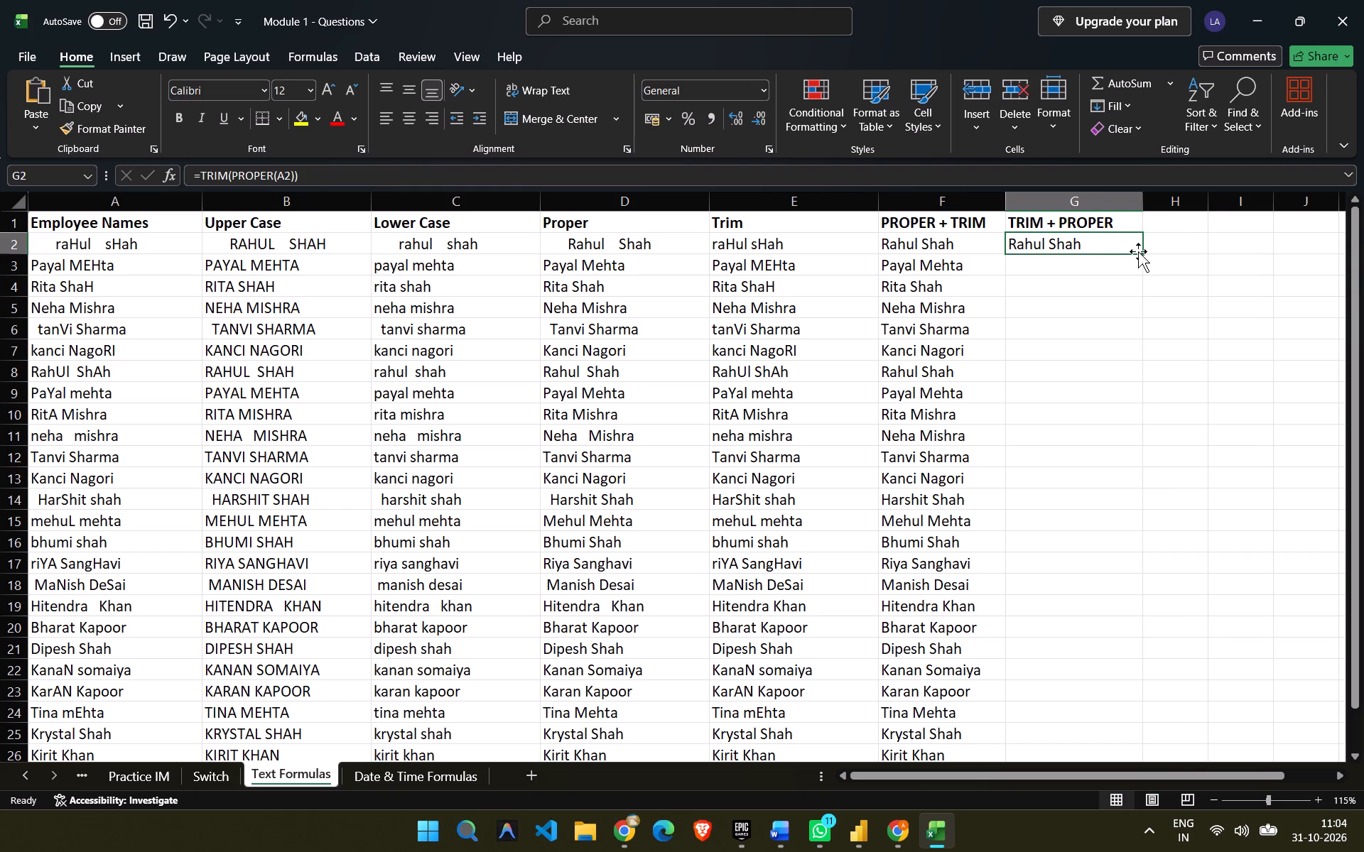
{"action": "double_click", "coordinate": [1140, 251]}
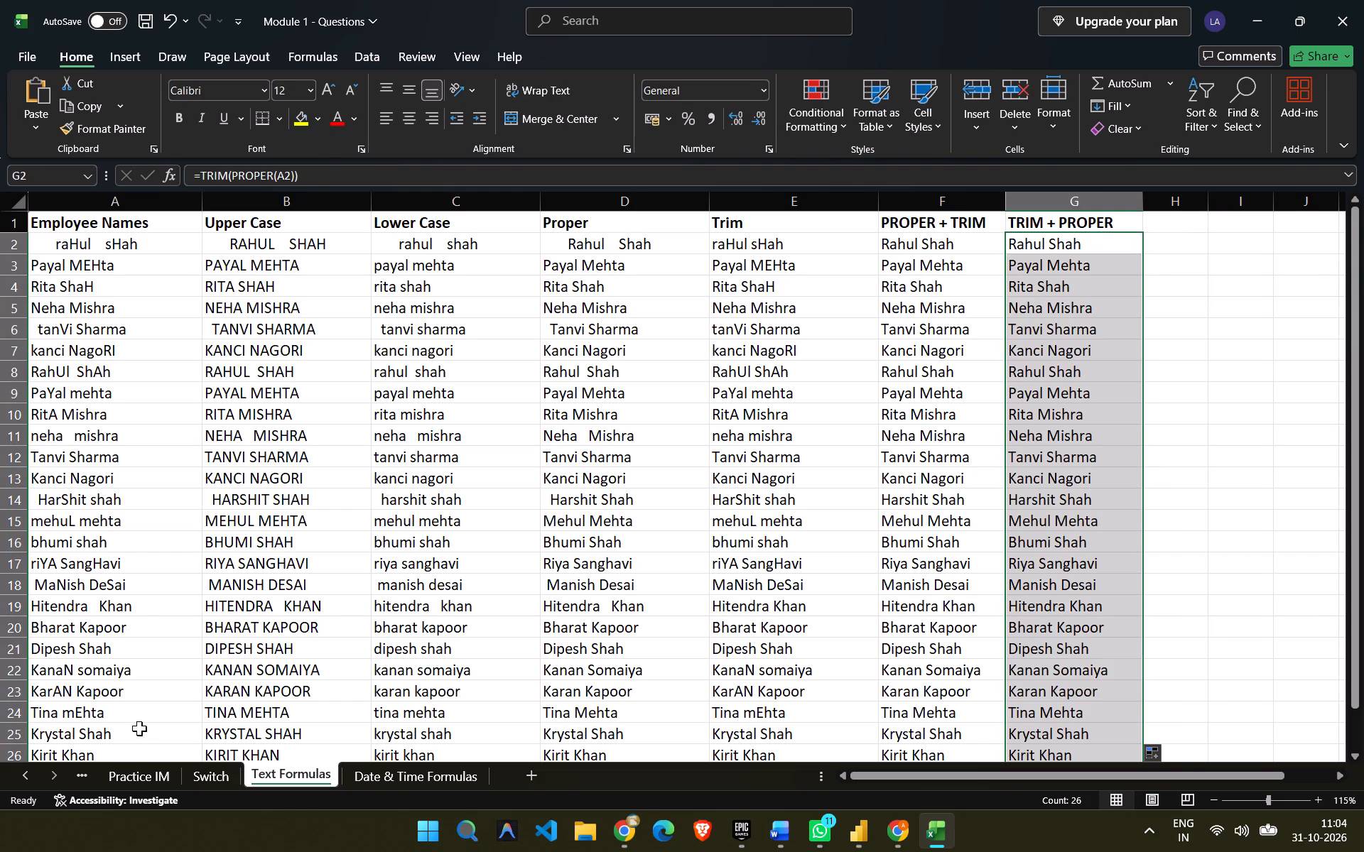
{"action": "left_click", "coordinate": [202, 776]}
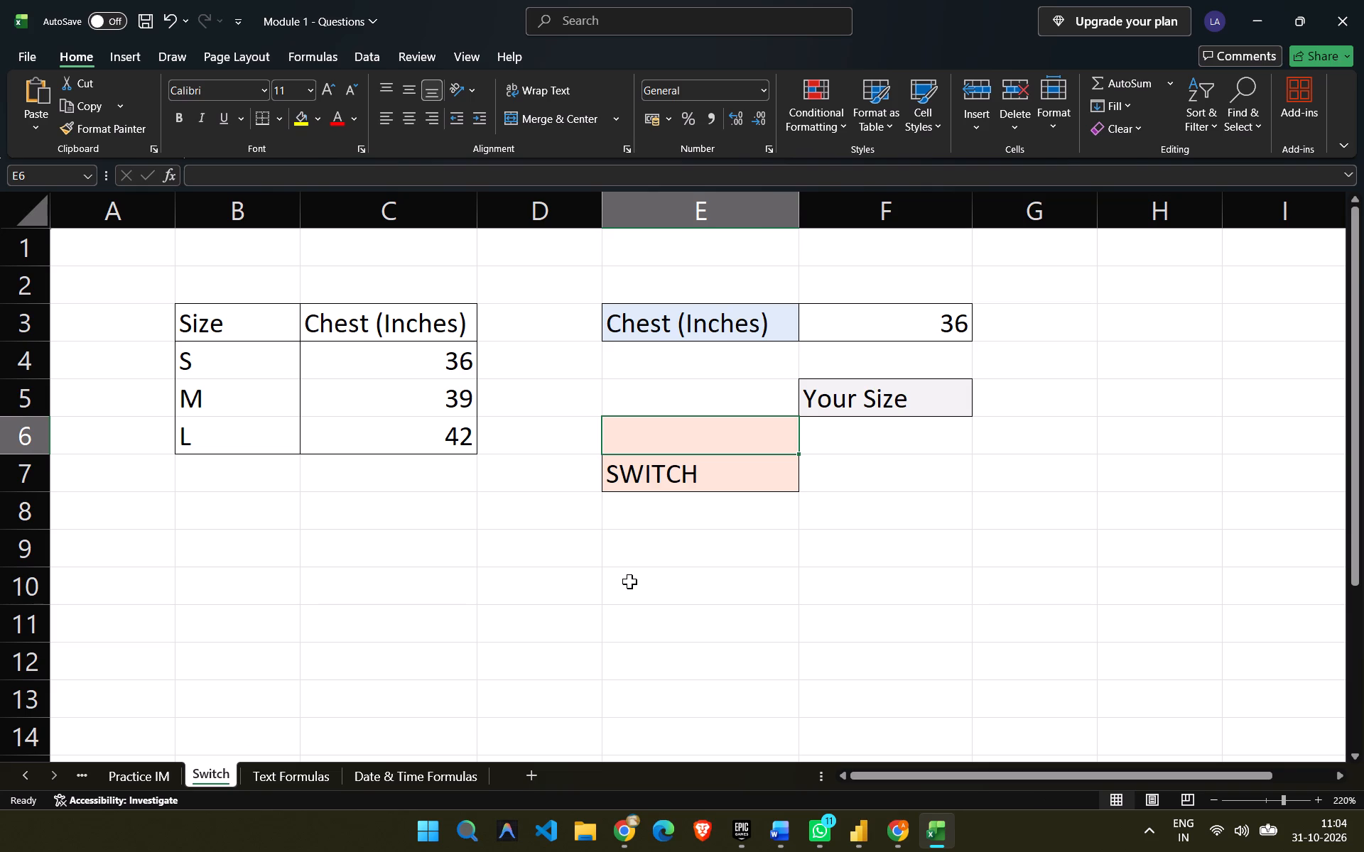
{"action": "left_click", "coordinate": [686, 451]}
On the Practice IM sheet, take a screenshot of the Sales Data table together with the Shop, Year and Sales lookup cells.
{"action": "left_click", "coordinate": [148, 775]}
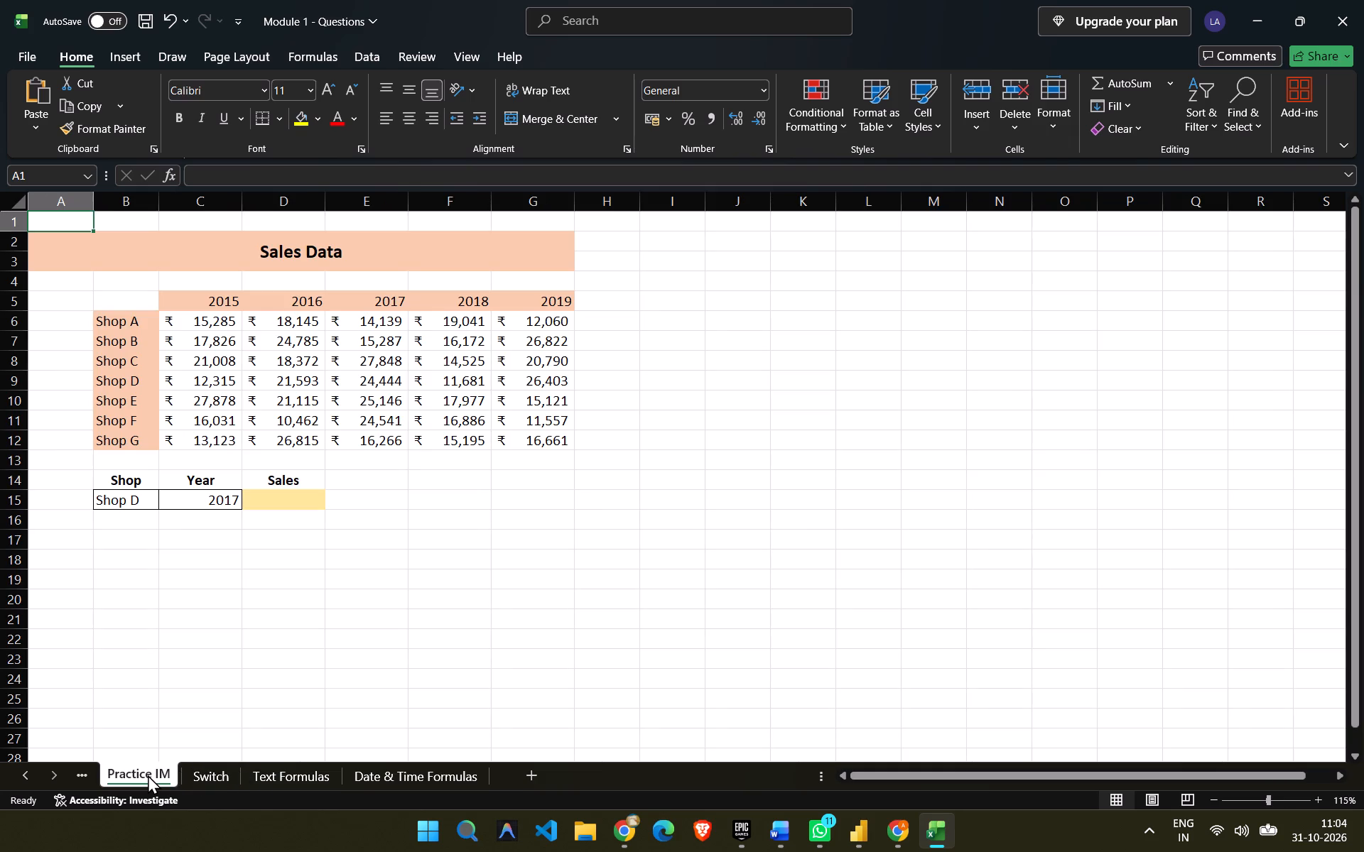
{"action": "key", "text": "Print"}
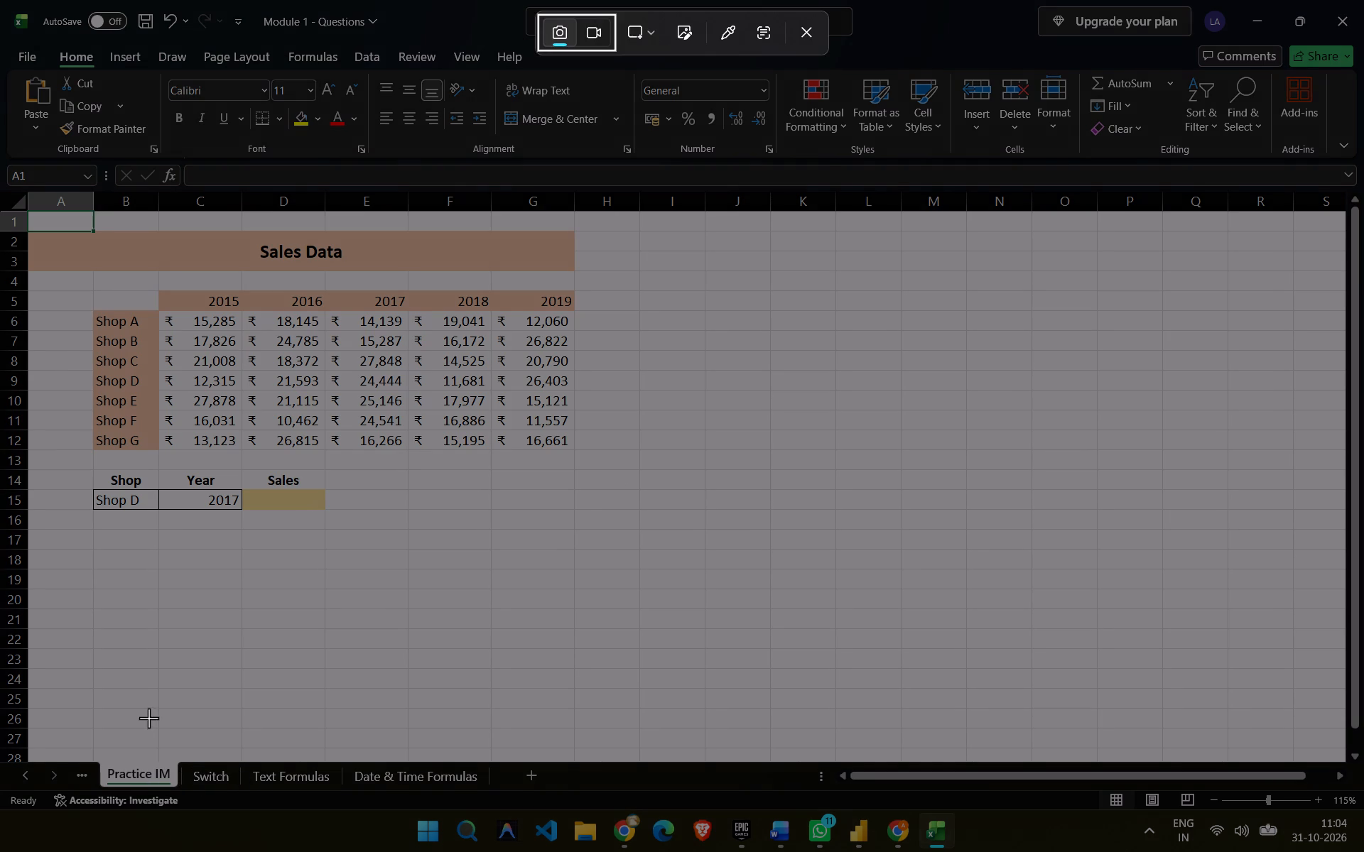
{"action": "left_click_drag", "start_coordinate": [33, 213], "coordinate": [600, 554]}
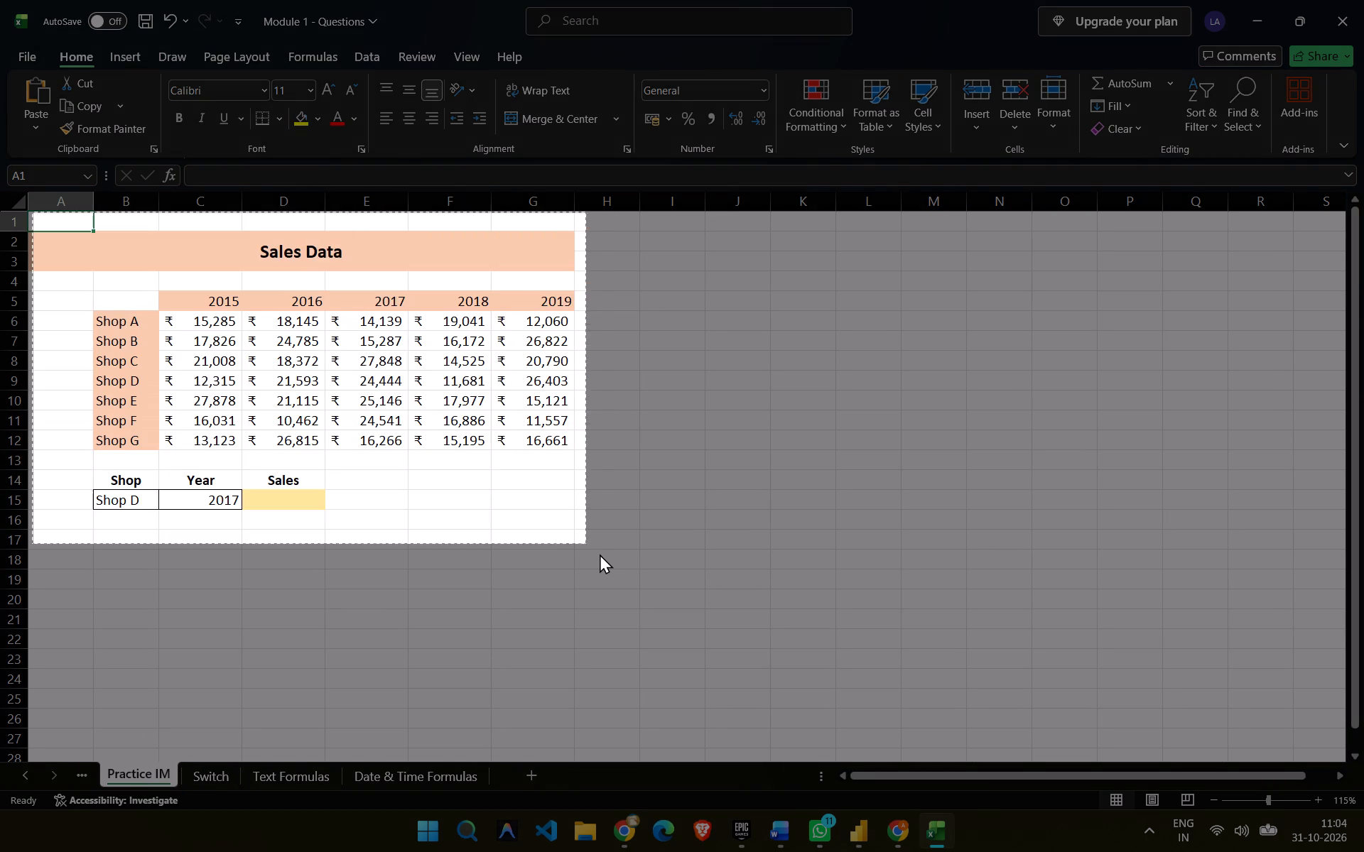
{"action": "left_click_drag", "start_coordinate": [600, 554], "coordinate": [602, 555]}
Switch to Chrome and submit the captured screenshot to Google's AI search with the question "how can i solve this".
{"action": "key", "text": "alt+Tab"}
{"action": "left_click", "coordinate": [282, 703]}
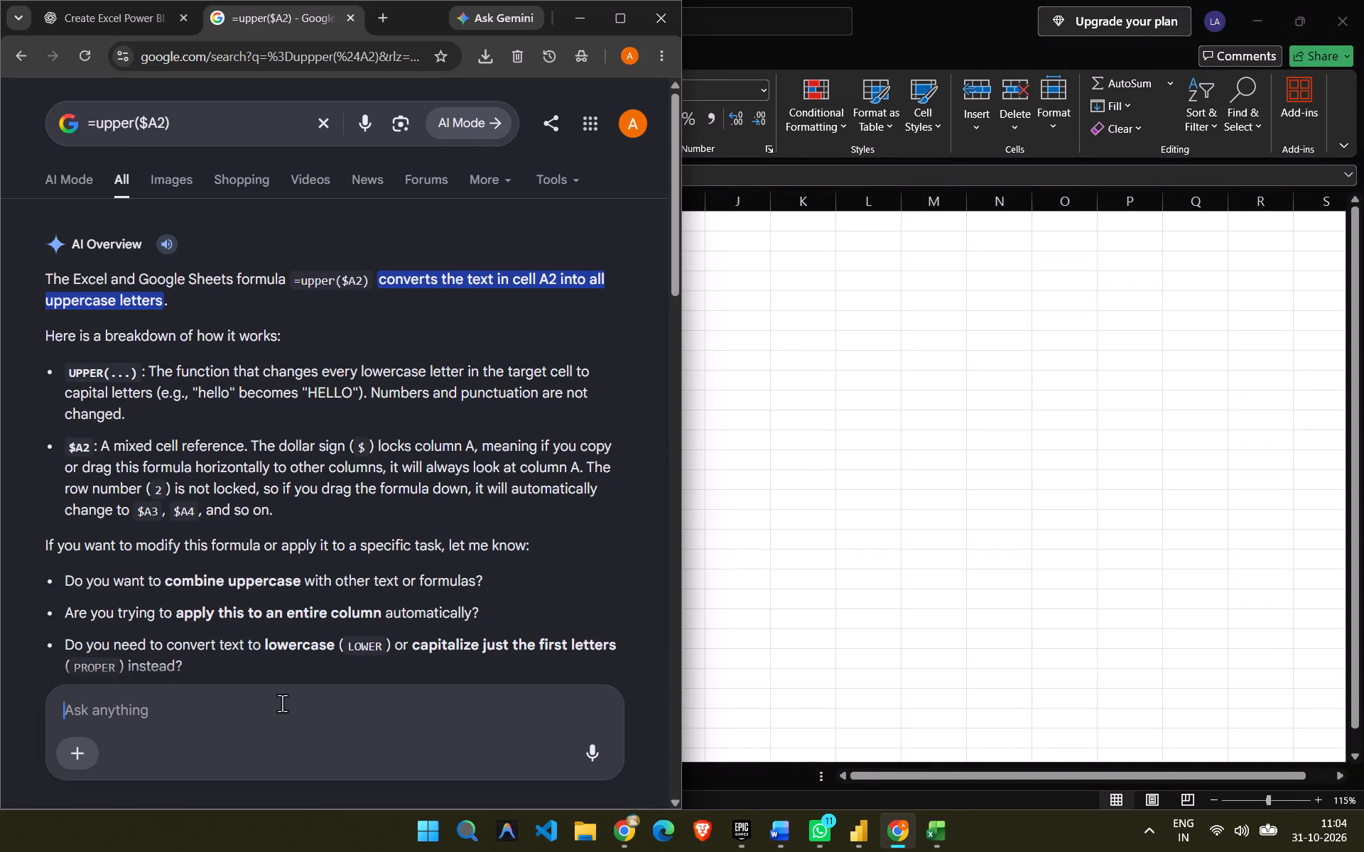
{"action": "key", "text": "ctrl+v"}
{"action": "type", "text": "hw"}
{"action": "key", "text": "BackSpace"}
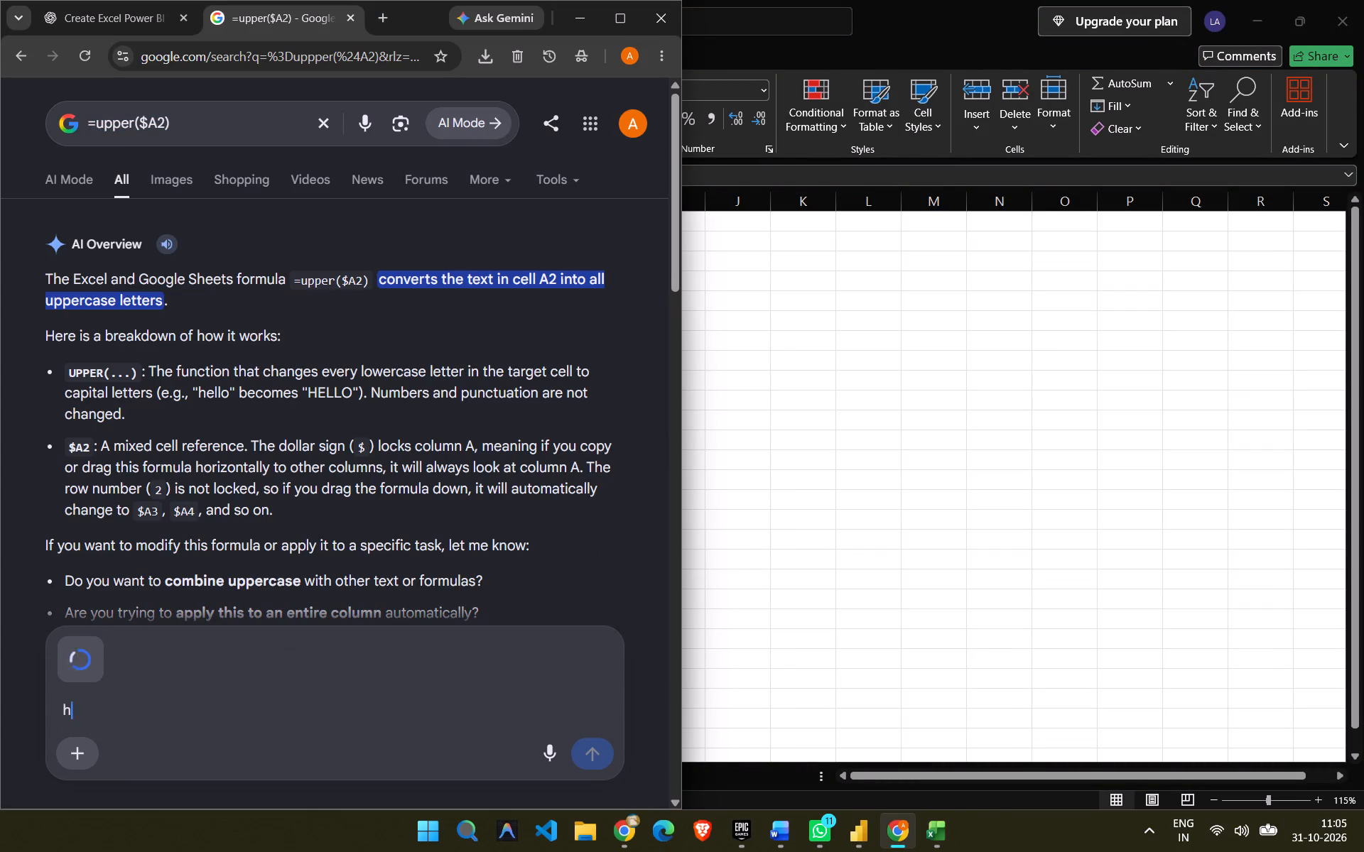
{"action": "type", "text": "ow"}
{"action": "key", "text": "space"}
{"action": "type", "text": "can i solve this"}
{"action": "key", "text": "Return"}
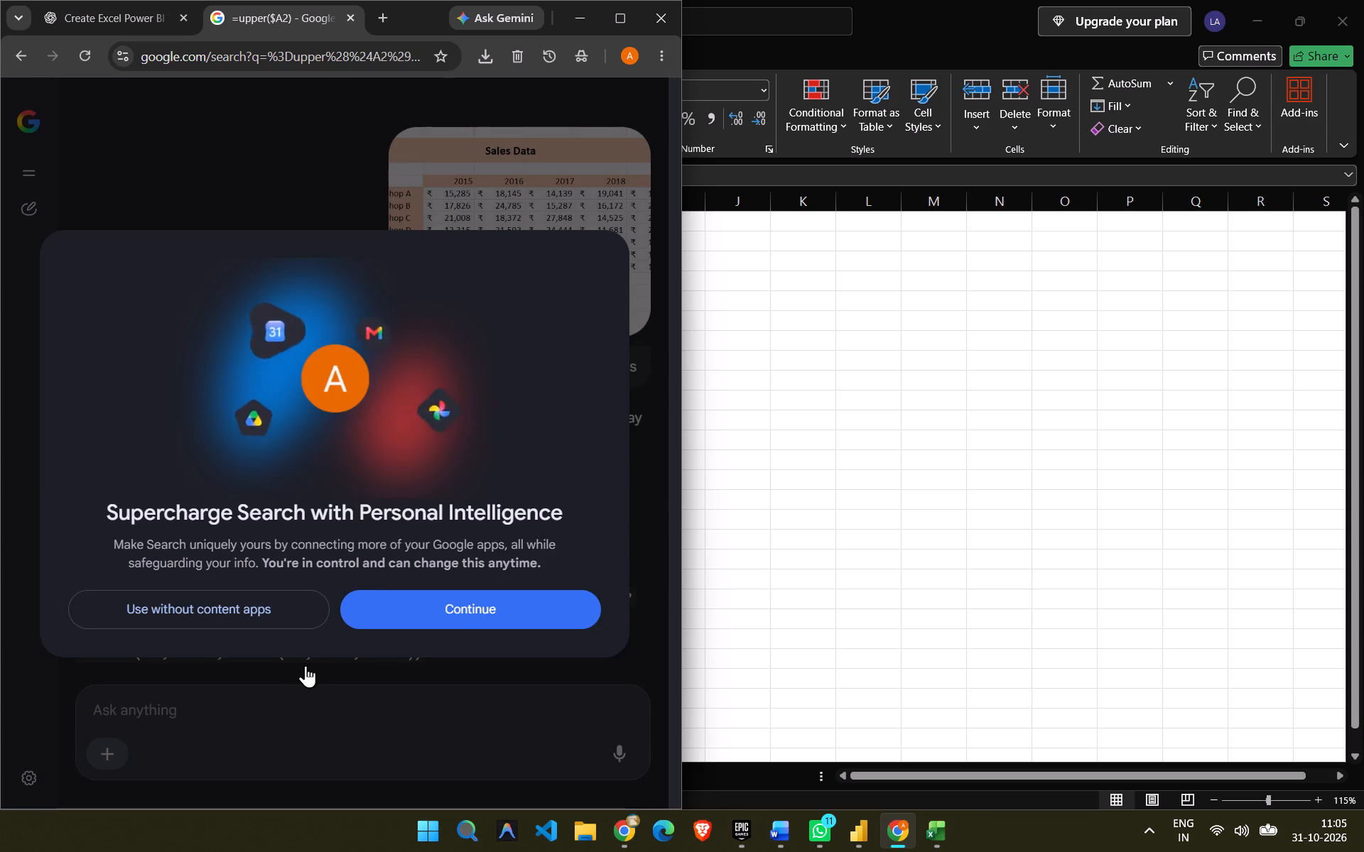
{"action": "left_click", "coordinate": [305, 665]}
Read the suggested lookup formulas in the AI answer and compare them with the Sales cell D15 on the Practice IM sheet.
{"action": "scroll", "coordinate": [473, 603], "scroll_direction": "down", "scroll_amount": 1}
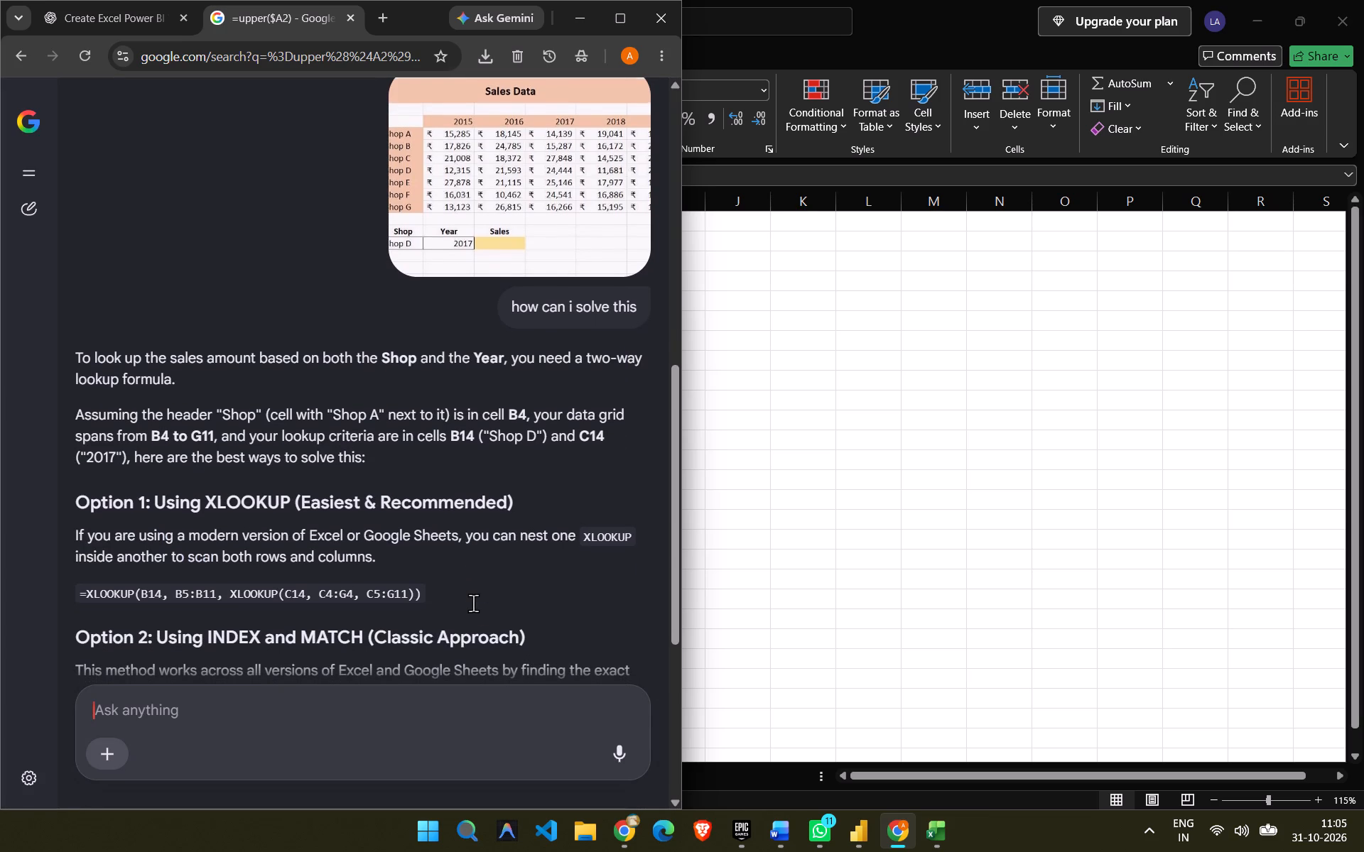
{"action": "scroll", "coordinate": [473, 603], "scroll_direction": "down", "scroll_amount": 1}
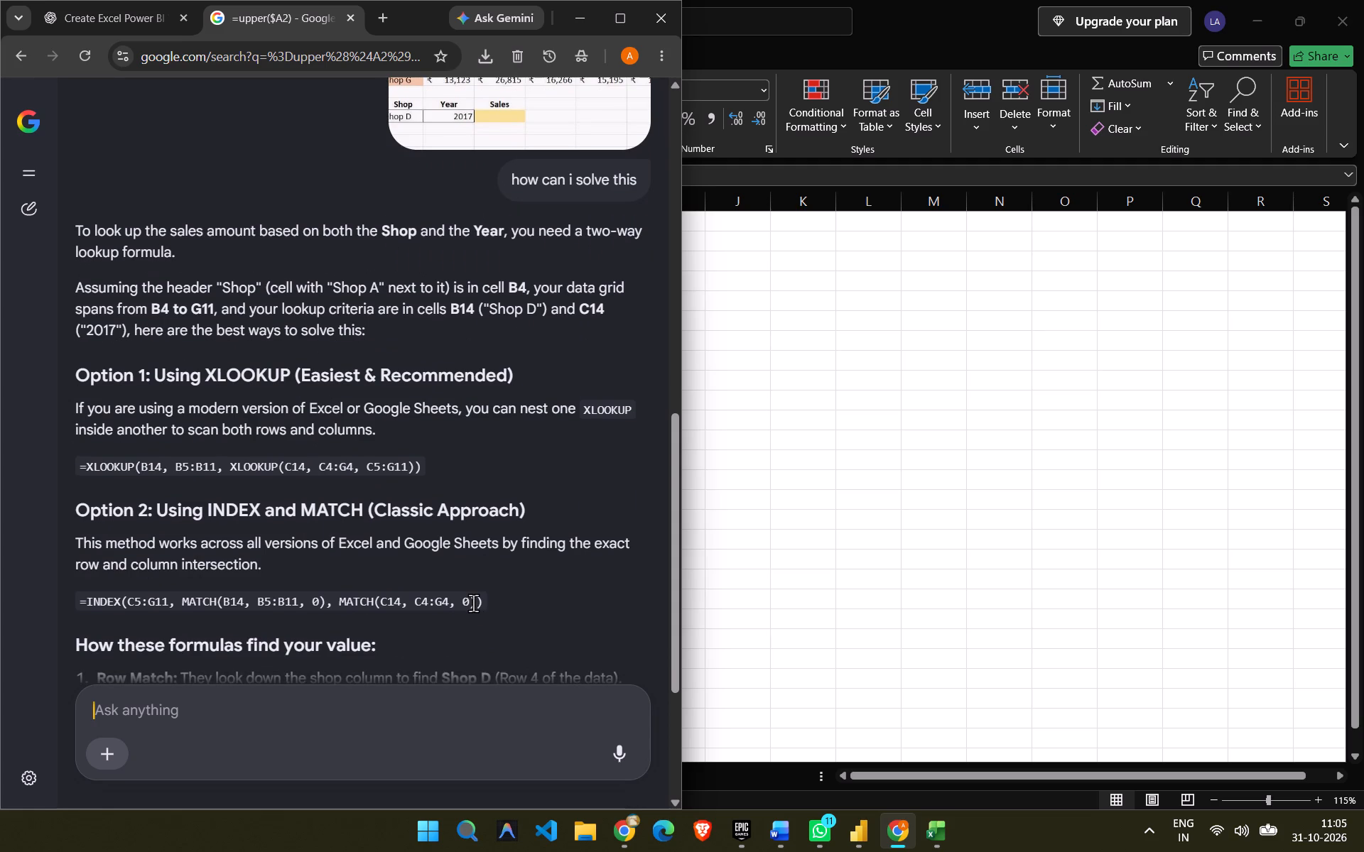
{"action": "scroll", "coordinate": [473, 603], "scroll_direction": "down", "scroll_amount": 4}
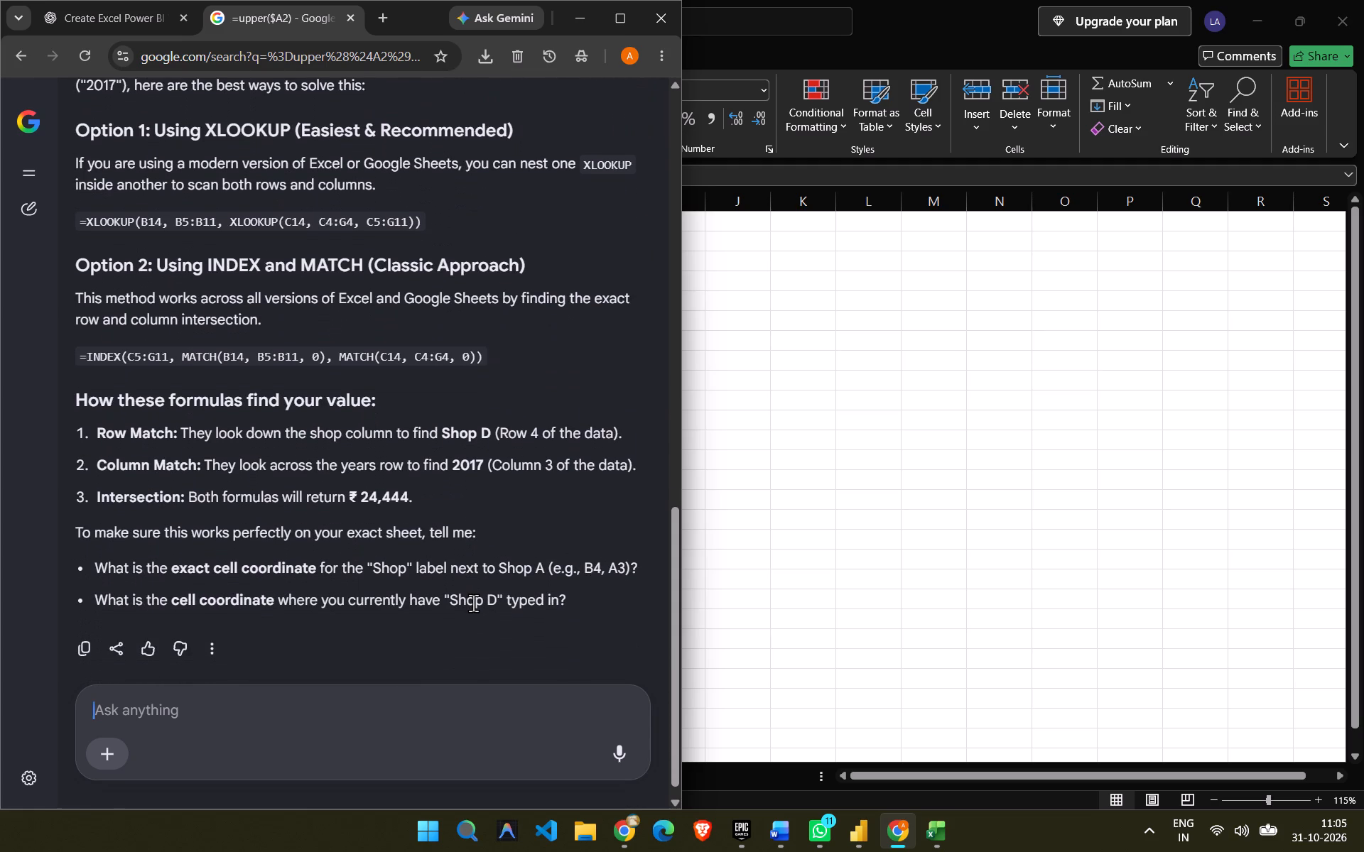
{"action": "key", "text": "alt+Tab"}
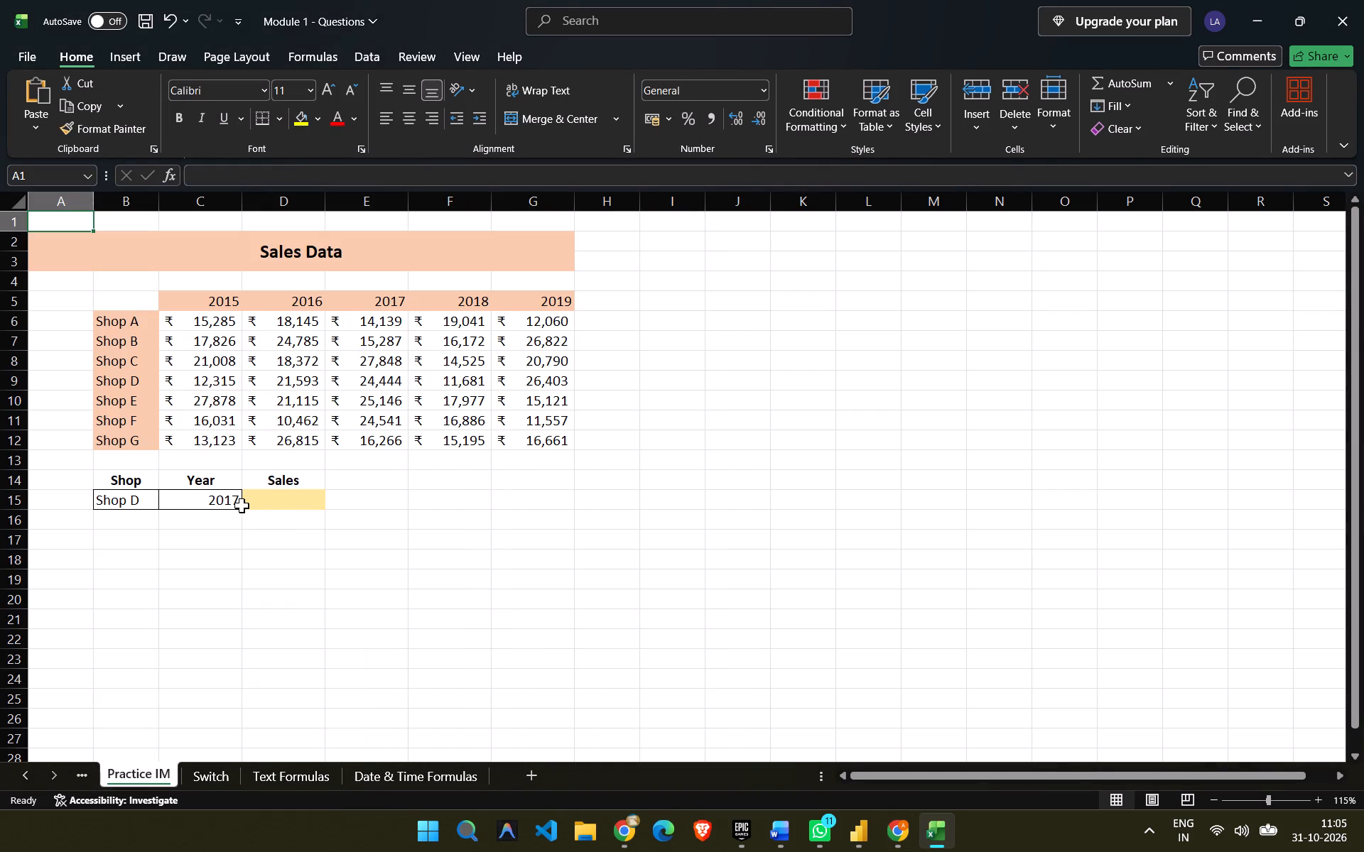
{"action": "left_click", "coordinate": [279, 503]}
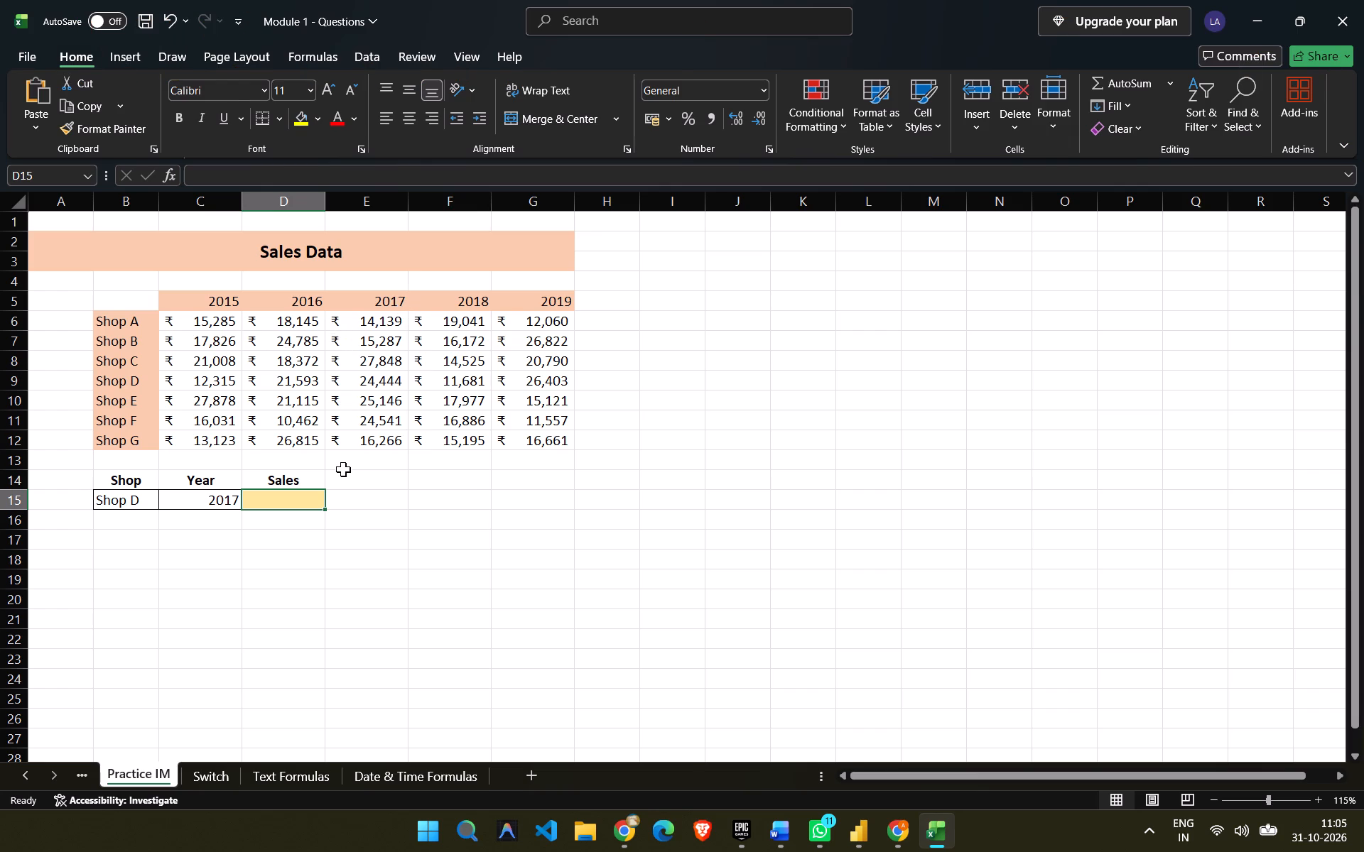
{"action": "key", "text": "alt+Tab"}
{"action": "scroll", "coordinate": [292, 461], "scroll_direction": "up", "scroll_amount": 1}
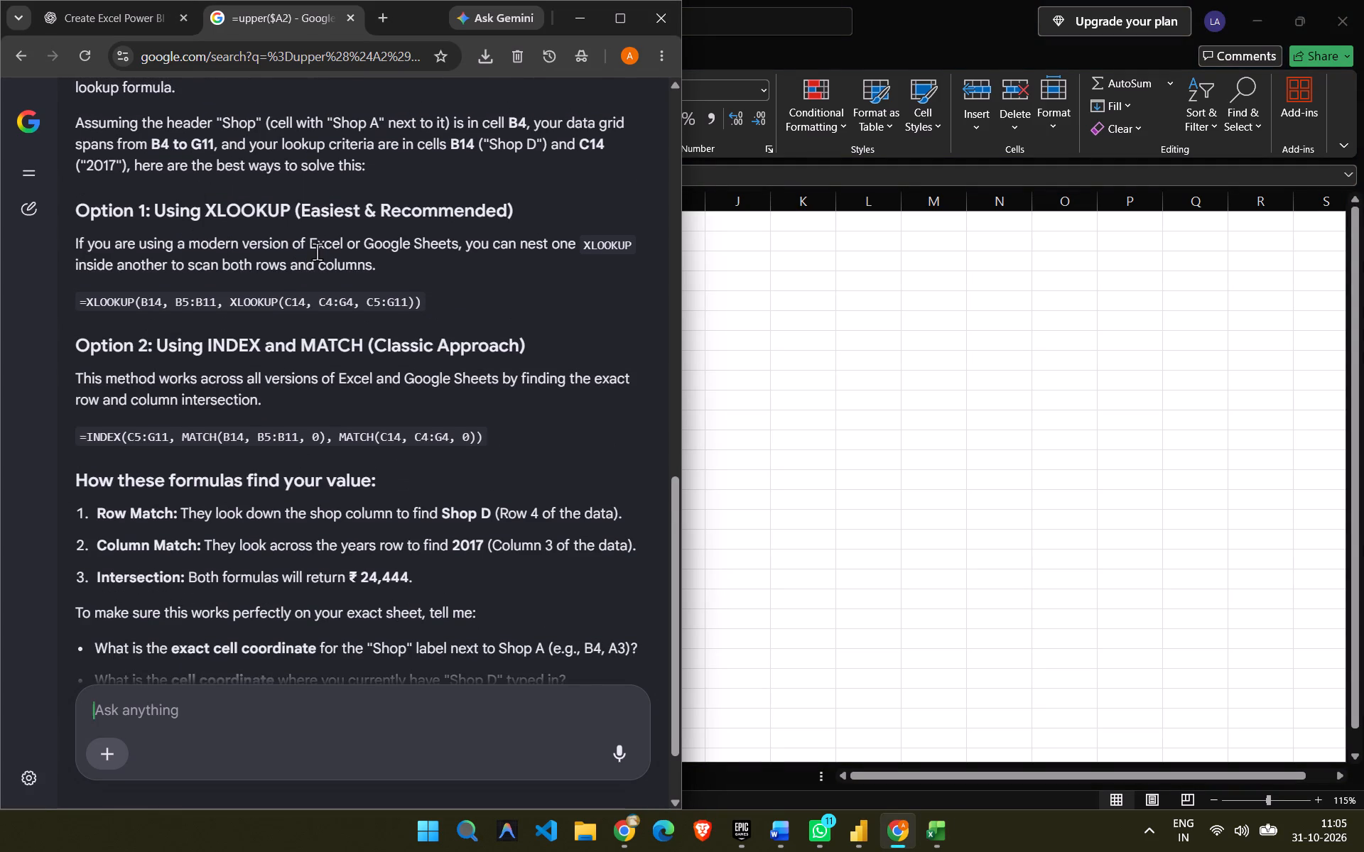
{"action": "scroll", "coordinate": [317, 251], "scroll_direction": "up", "scroll_amount": 1}
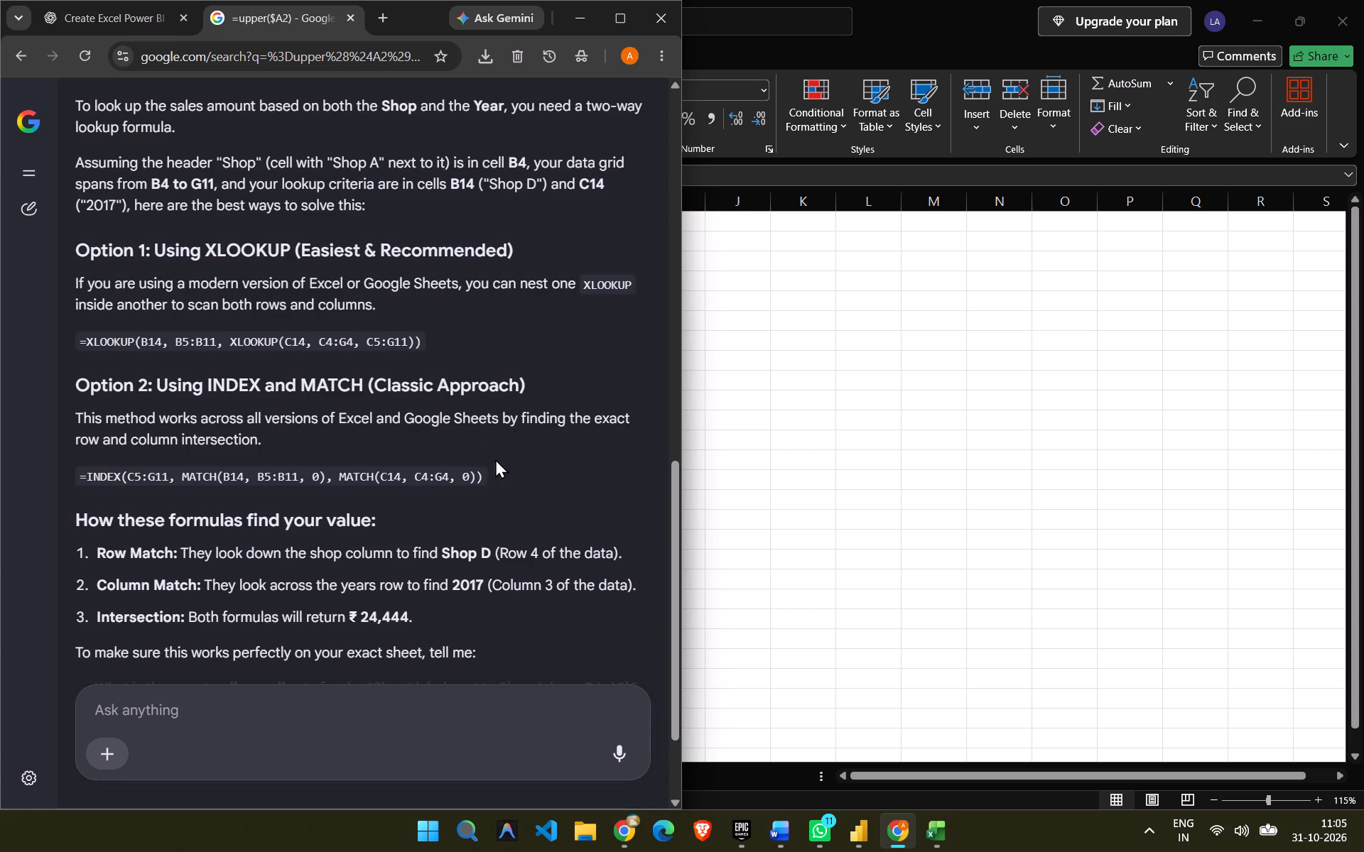
Copy =INDEX(C5:G11, MATCH(B14, B5:B11, 0), MATCH(C14, C4:G4, 0)) from the answer into Sales cell D15 on the Practice IM sheet in Excel.
{"action": "left_click_drag", "start_coordinate": [478, 472], "coordinate": [240, 469]}
{"action": "left_click", "coordinate": [240, 469]}
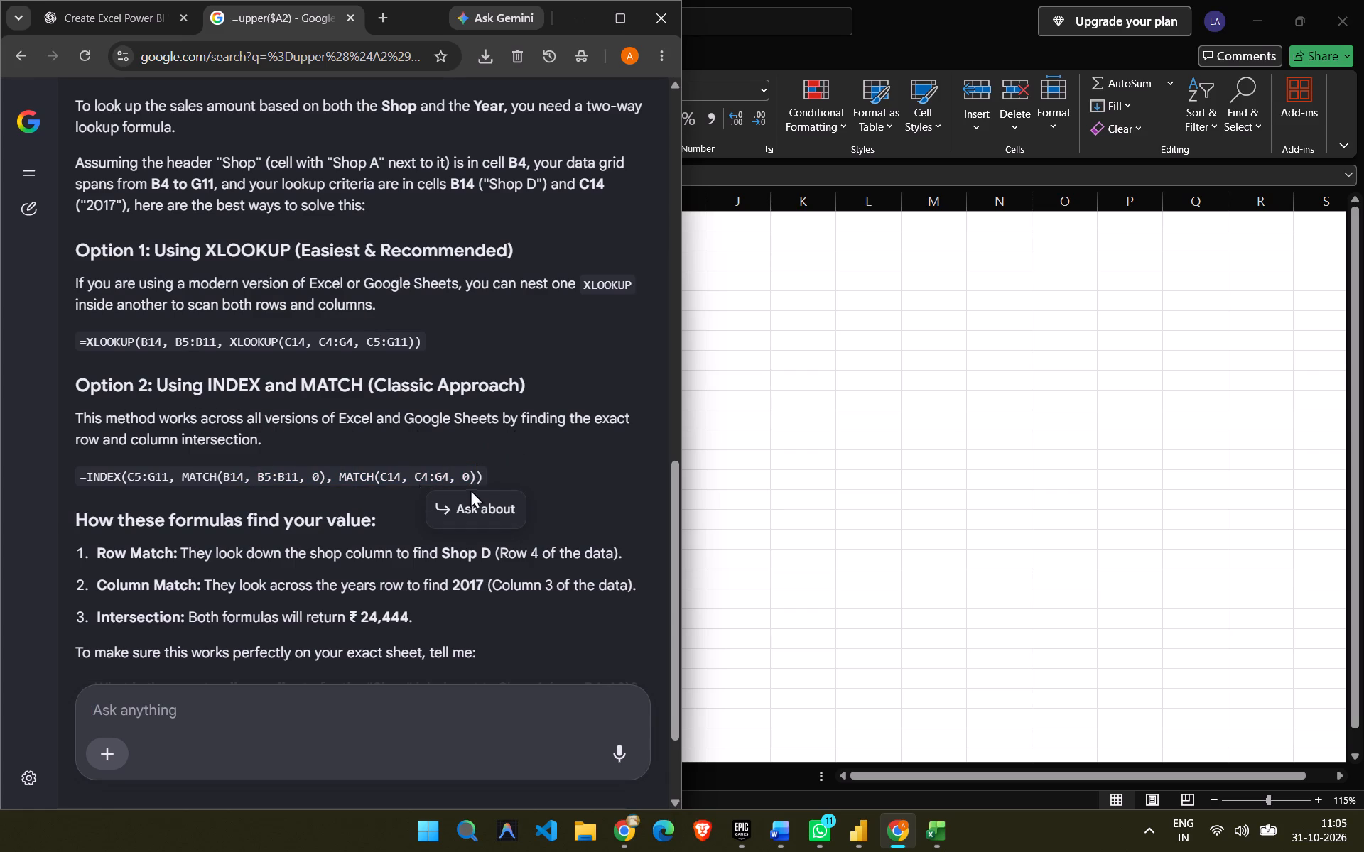
{"action": "left_click_drag", "start_coordinate": [492, 469], "coordinate": [82, 476]}
{"action": "key", "text": "ctrl+c"}
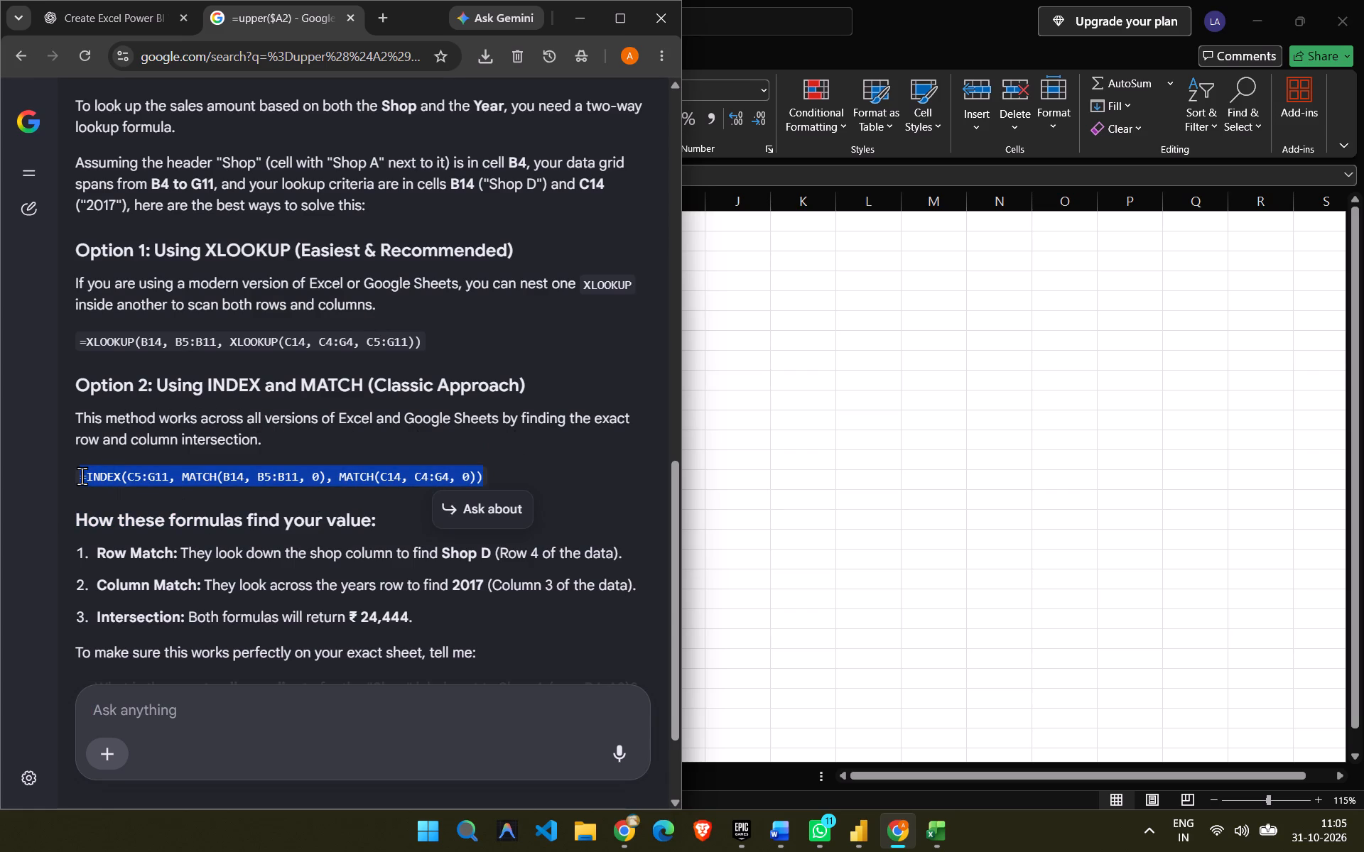
{"action": "key", "text": "alt+Tab"}
{"action": "left_click", "coordinate": [288, 501]}
{"action": "key", "text": "ctrl+v"}
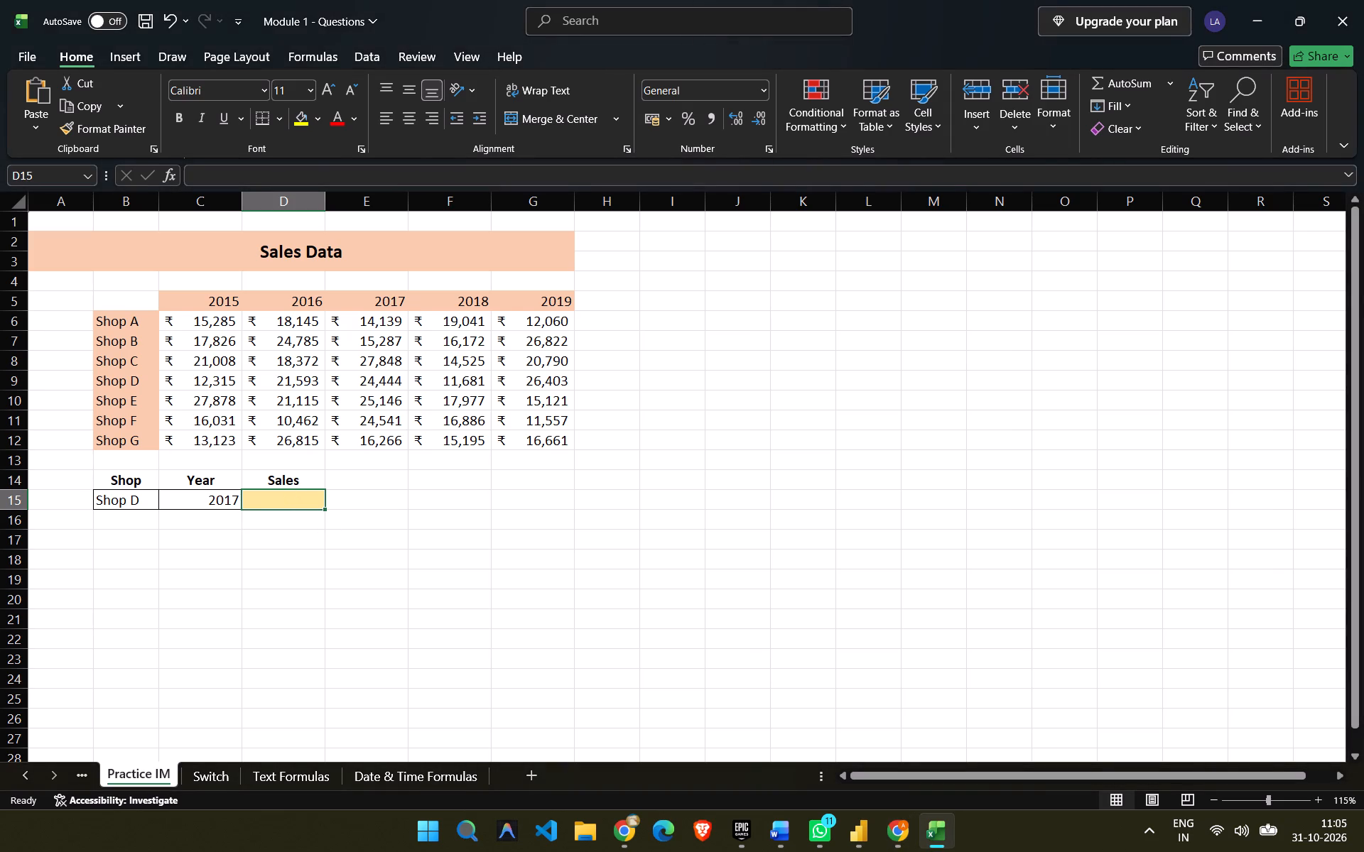
{"action": "left_click", "coordinate": [288, 501]}
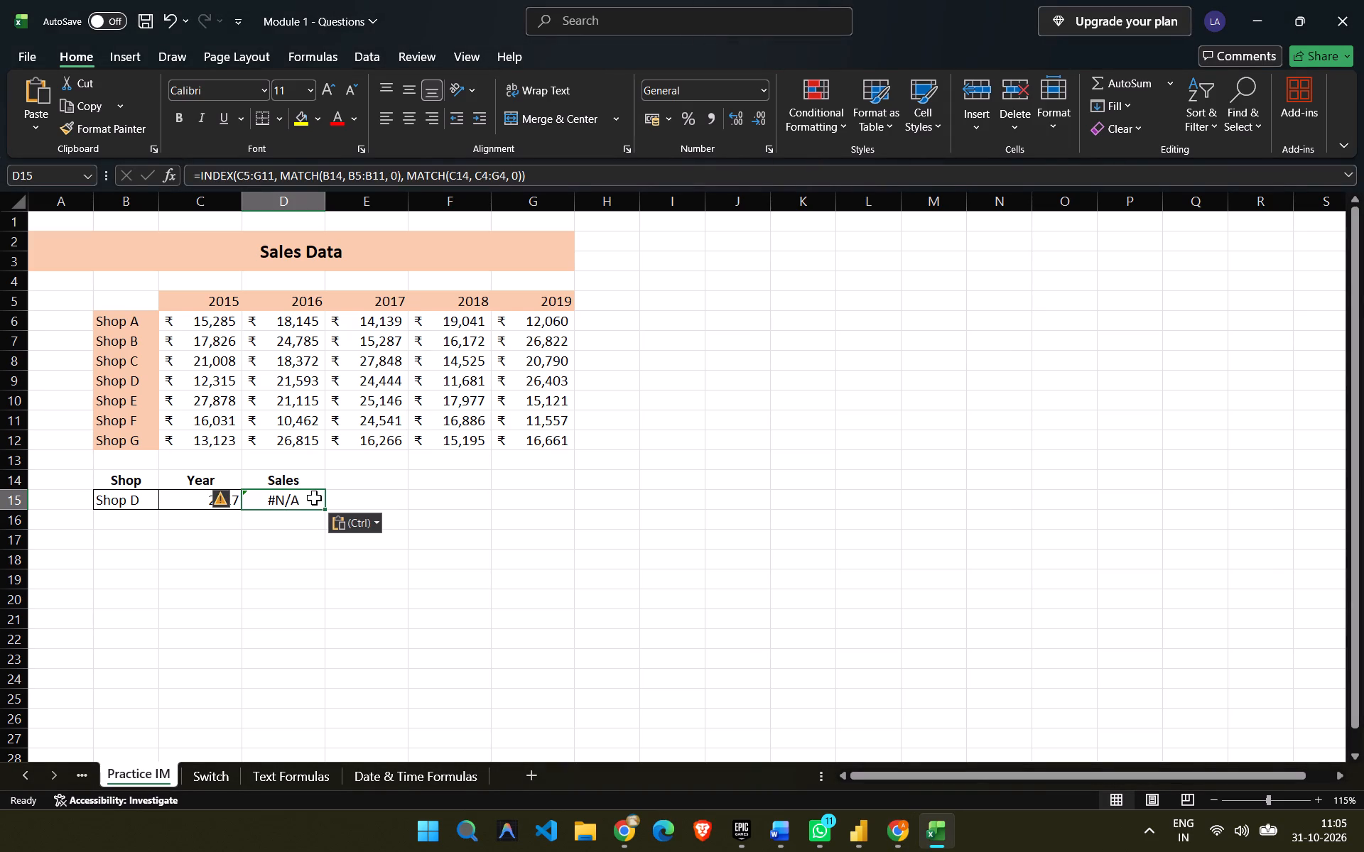
Replace the formula in Sales cell D15 with =XLOOKUP(B14, B5:B11, XLOOKUP(C14, C4:G4, C5:G11)), copied from the AI answer in Chrome.
{"action": "left_click", "coordinate": [312, 498]}
{"action": "double_click", "coordinate": [312, 498]}
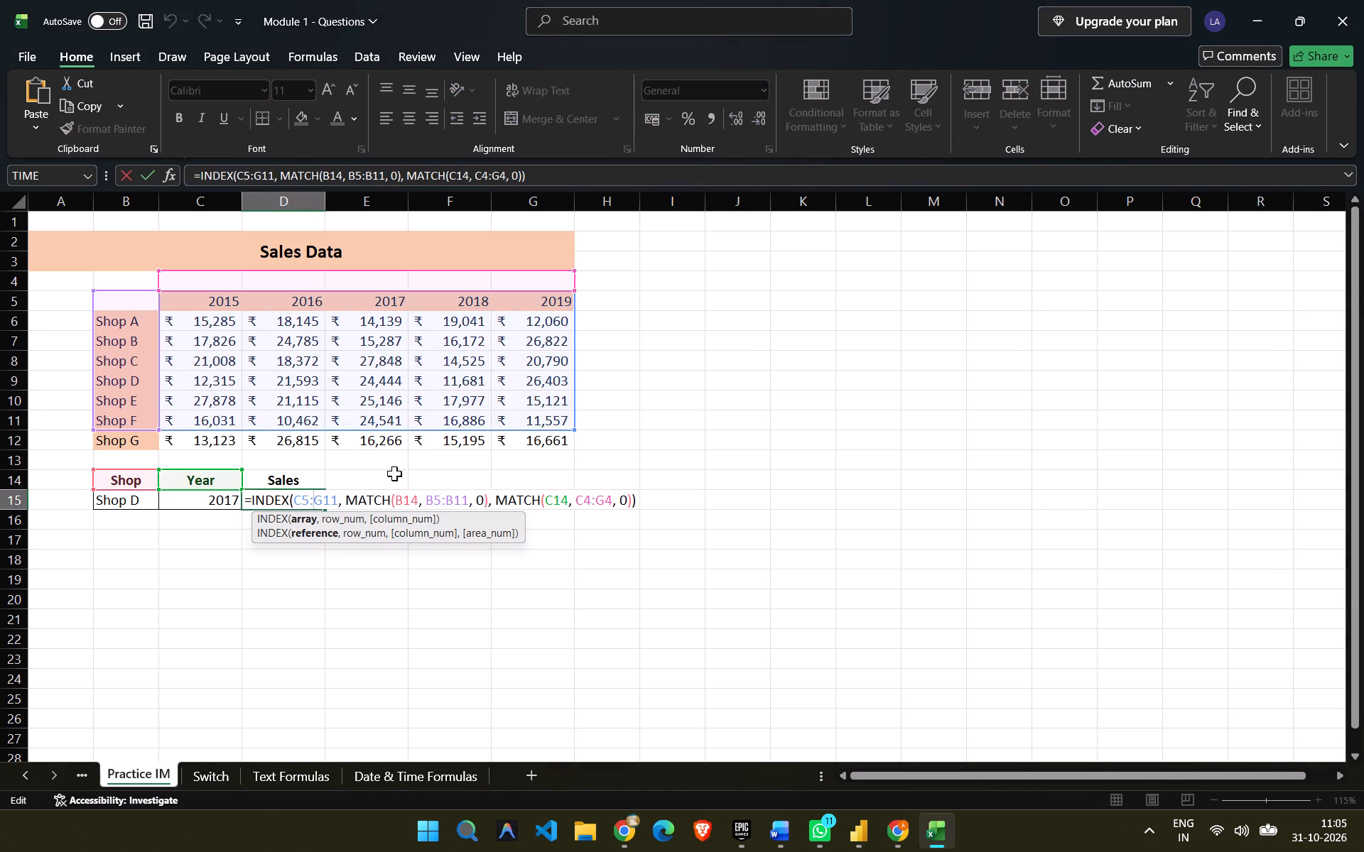
{"action": "key", "text": "ctrl+a"}
{"action": "key", "text": "BackSpace"}
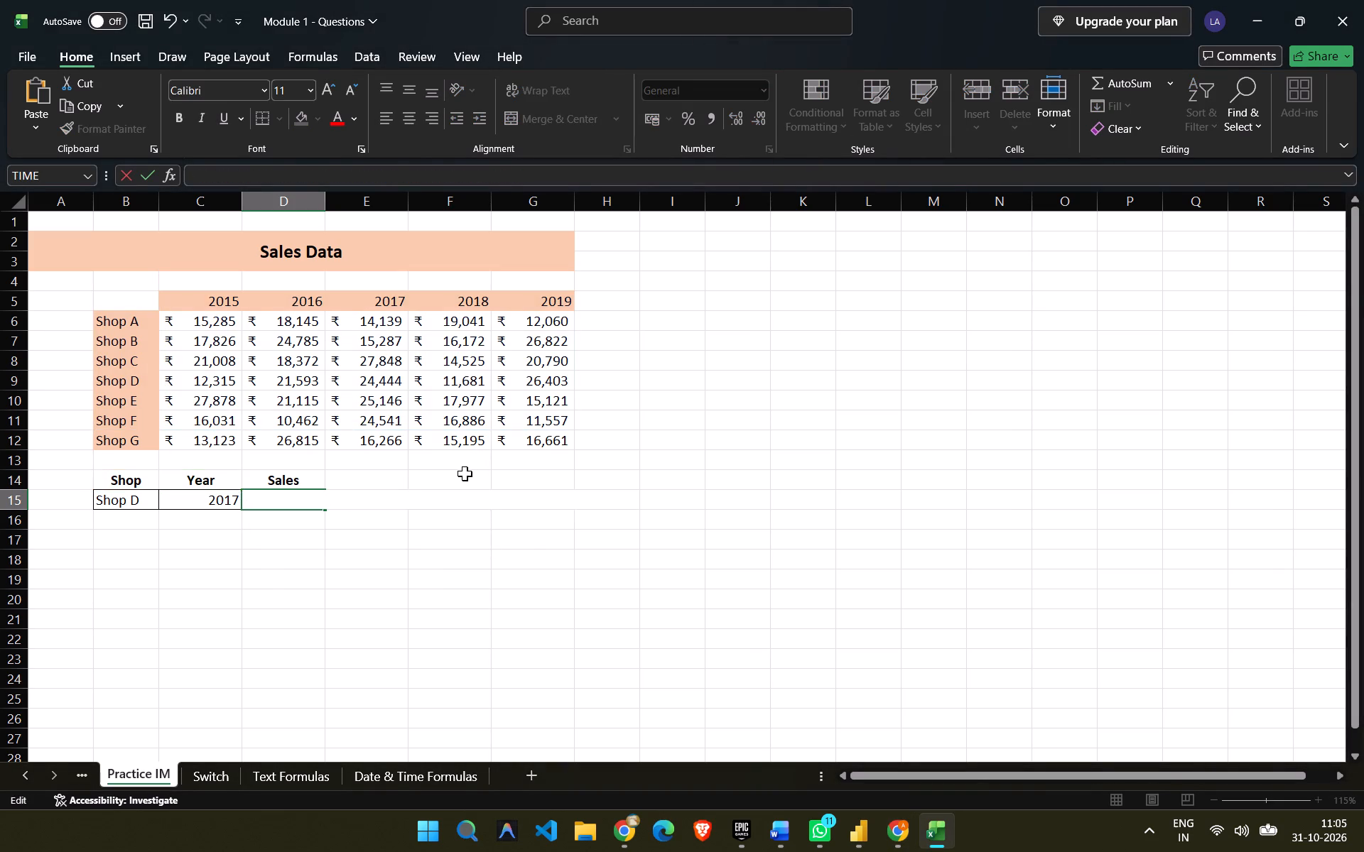
{"action": "key", "text": "alt+Tab"}
{"action": "left_click_drag", "start_coordinate": [444, 344], "coordinate": [178, 310]}
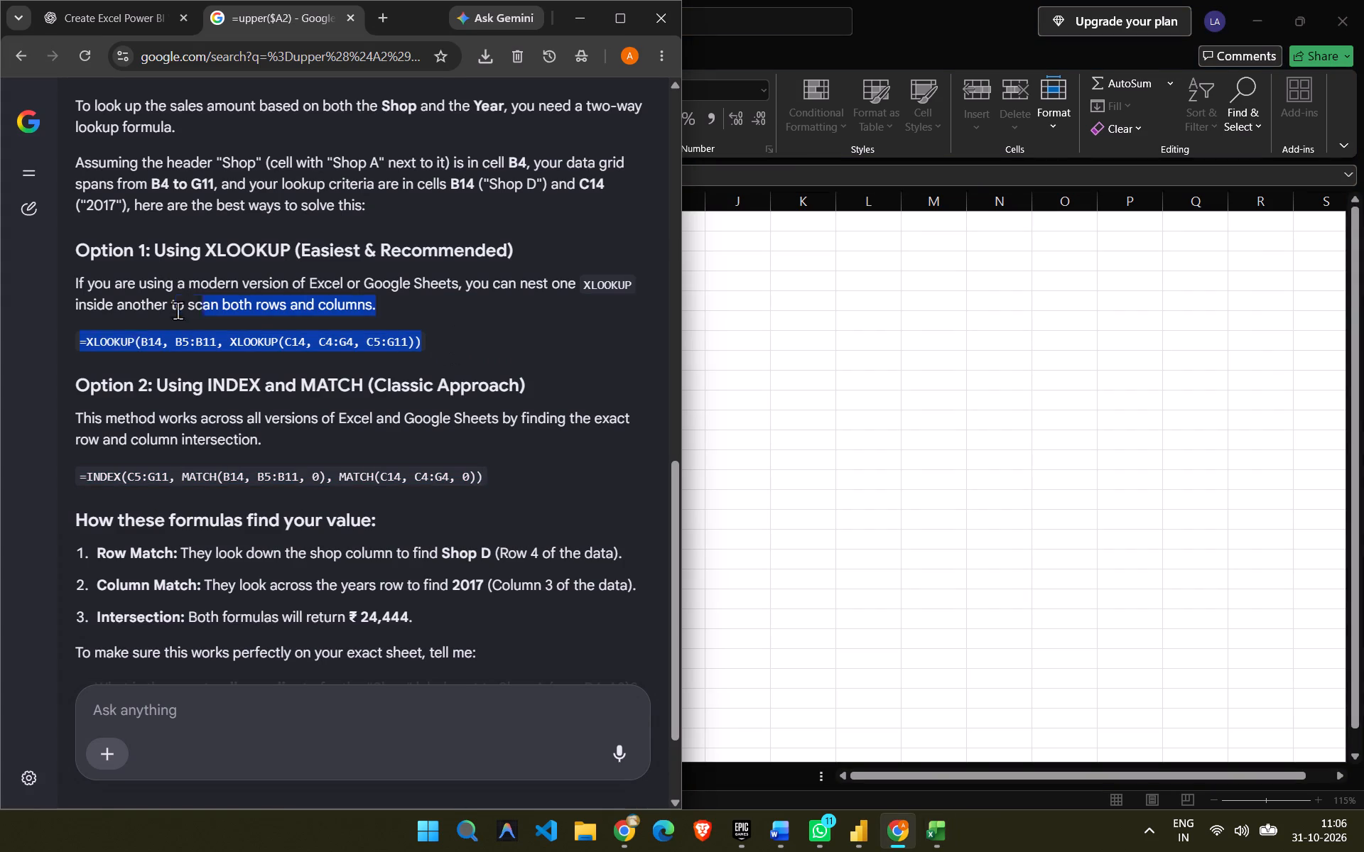
{"action": "left_click_drag", "start_coordinate": [178, 310], "coordinate": [76, 345]}
{"action": "key", "text": "ctrl+c"}
{"action": "key", "text": "alt+Tab"}
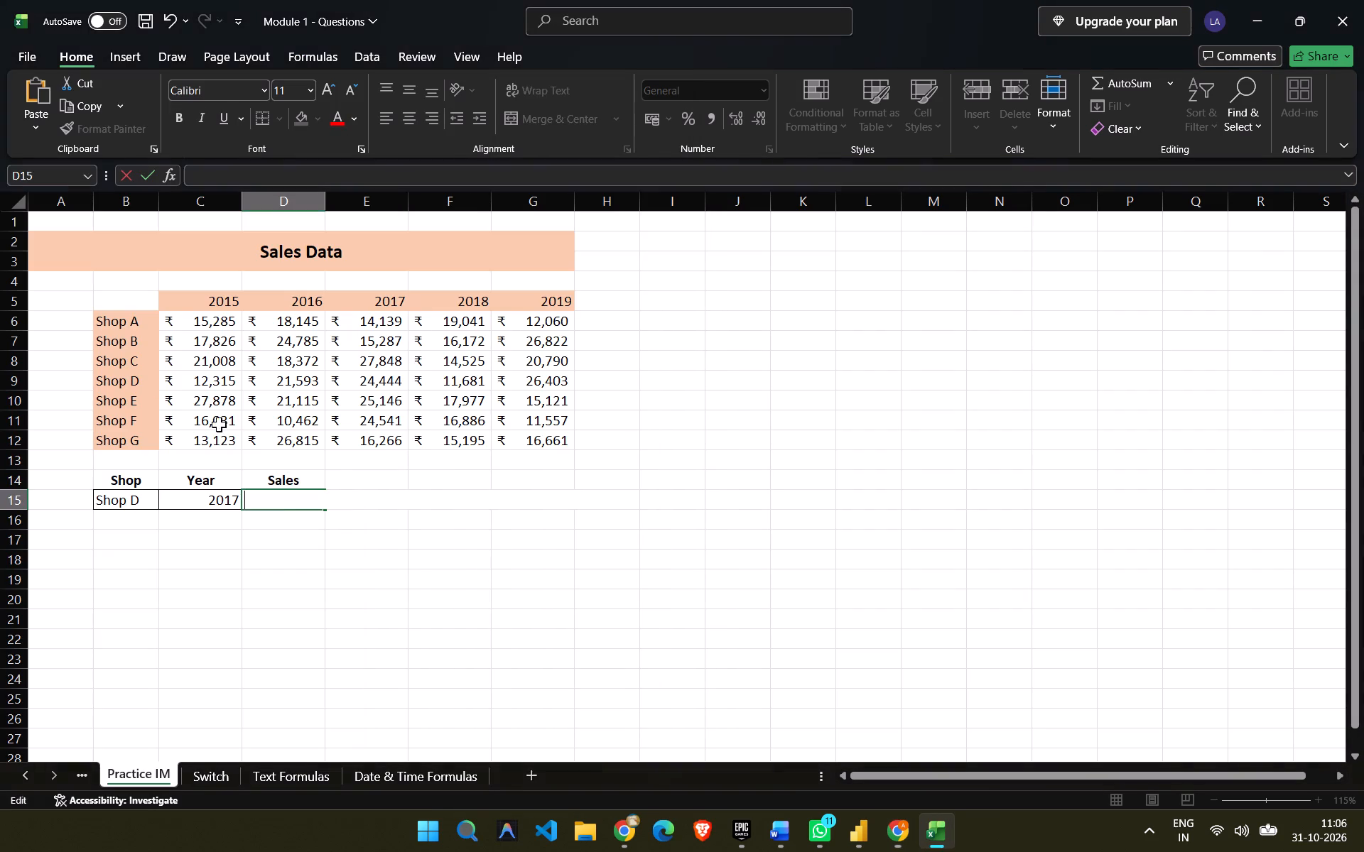
{"action": "key", "text": "alt+Tab"}
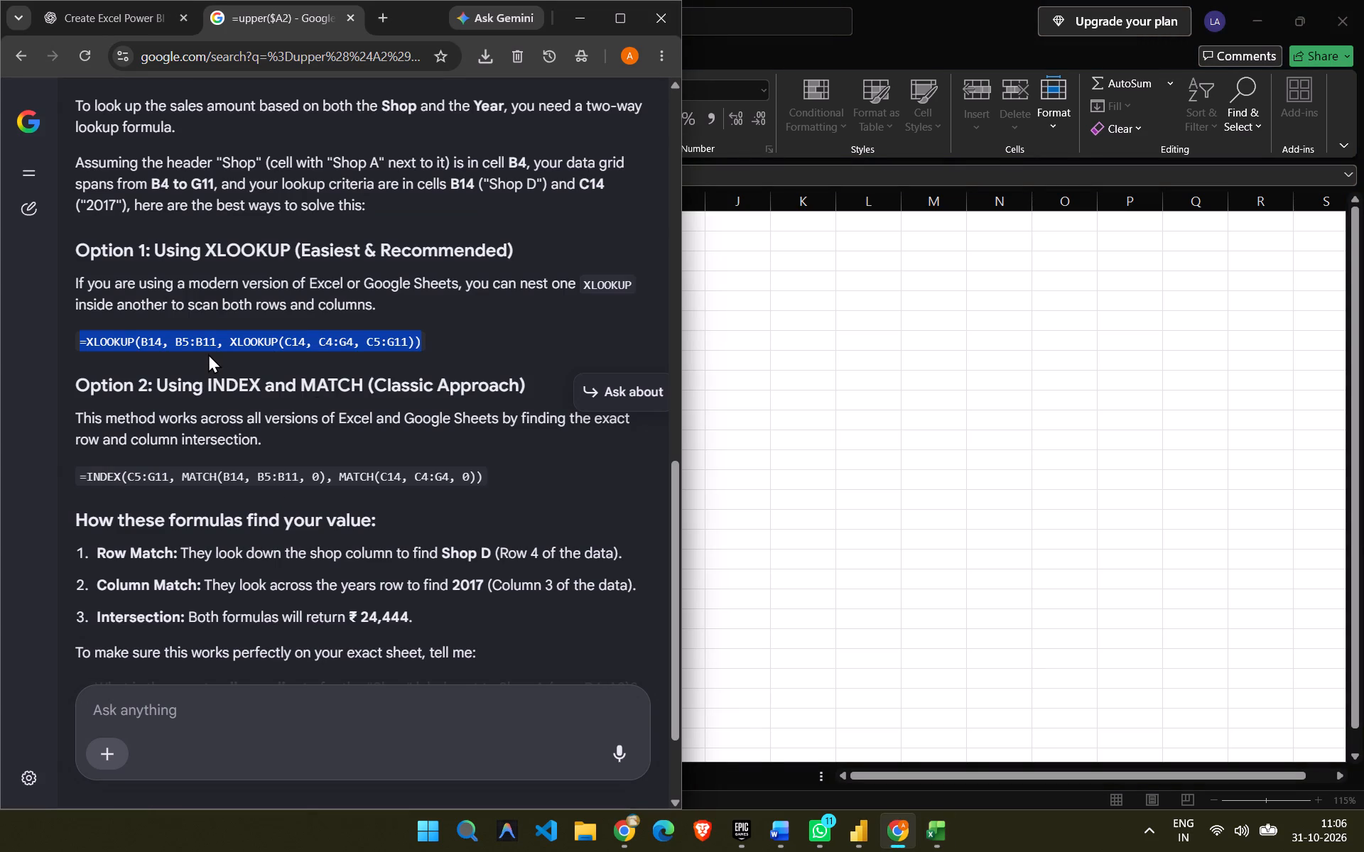
{"action": "key", "text": "alt+Tab"}
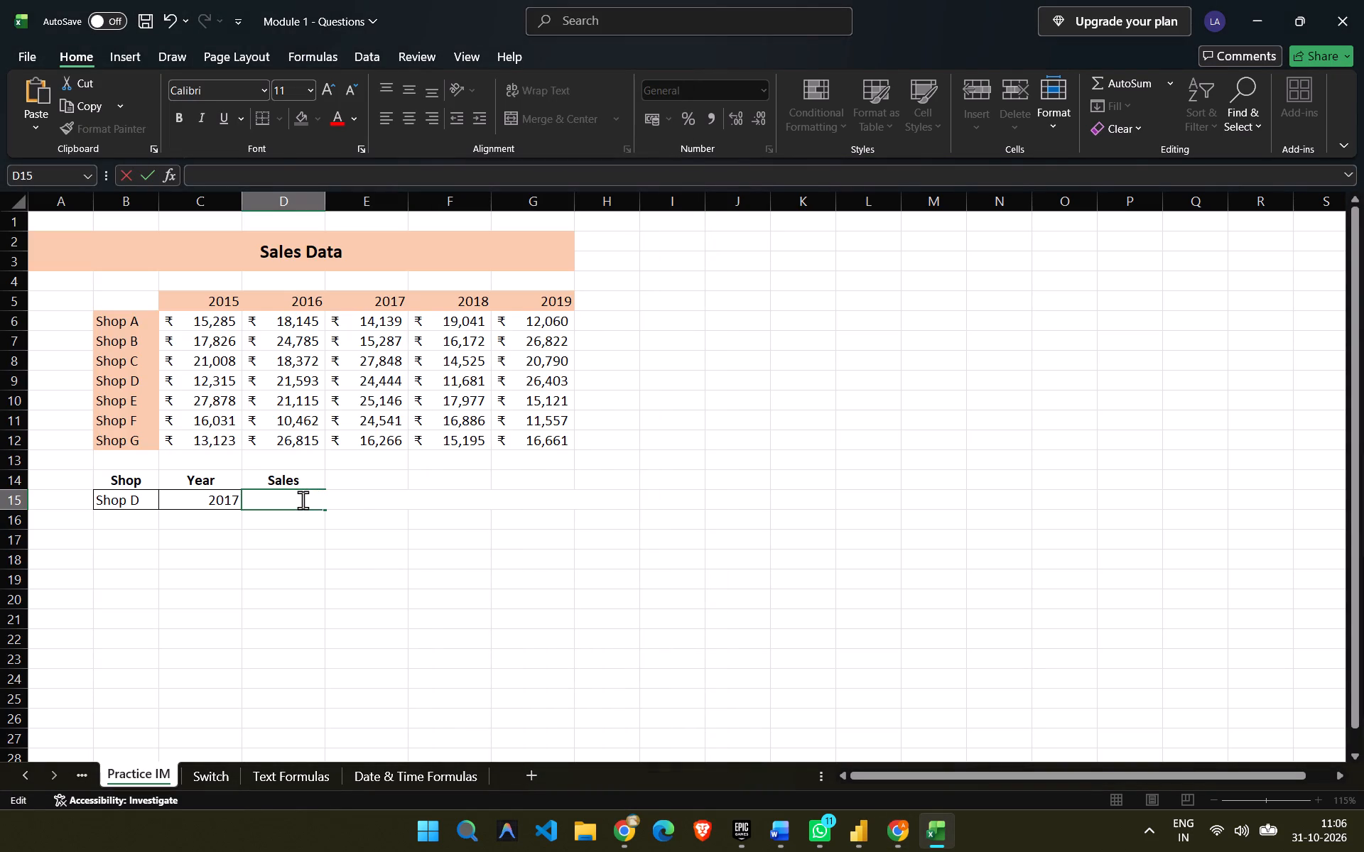
{"action": "left_click", "coordinate": [303, 500]}
{"action": "key", "text": "ctrl+v"}
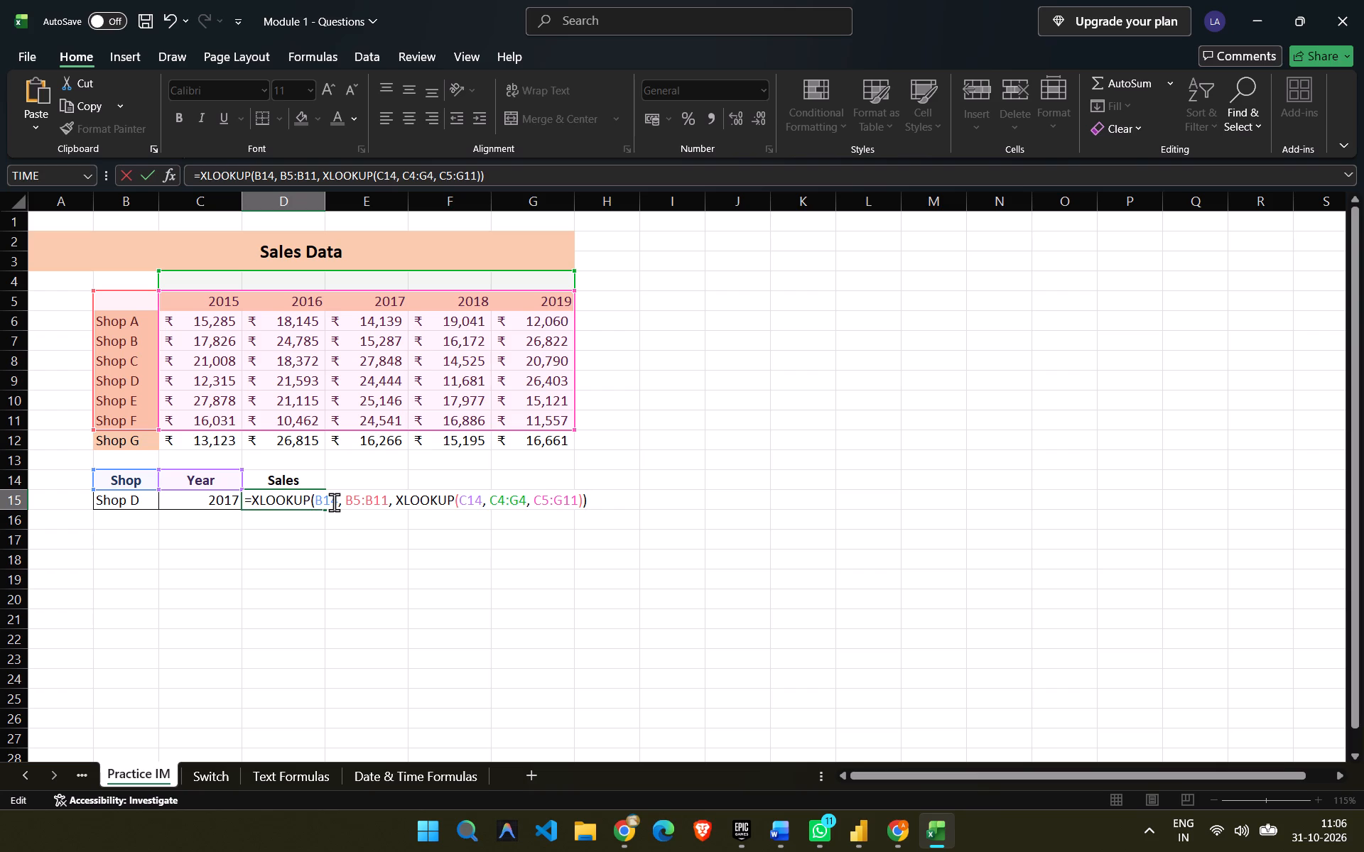
{"action": "key", "text": "Return"}
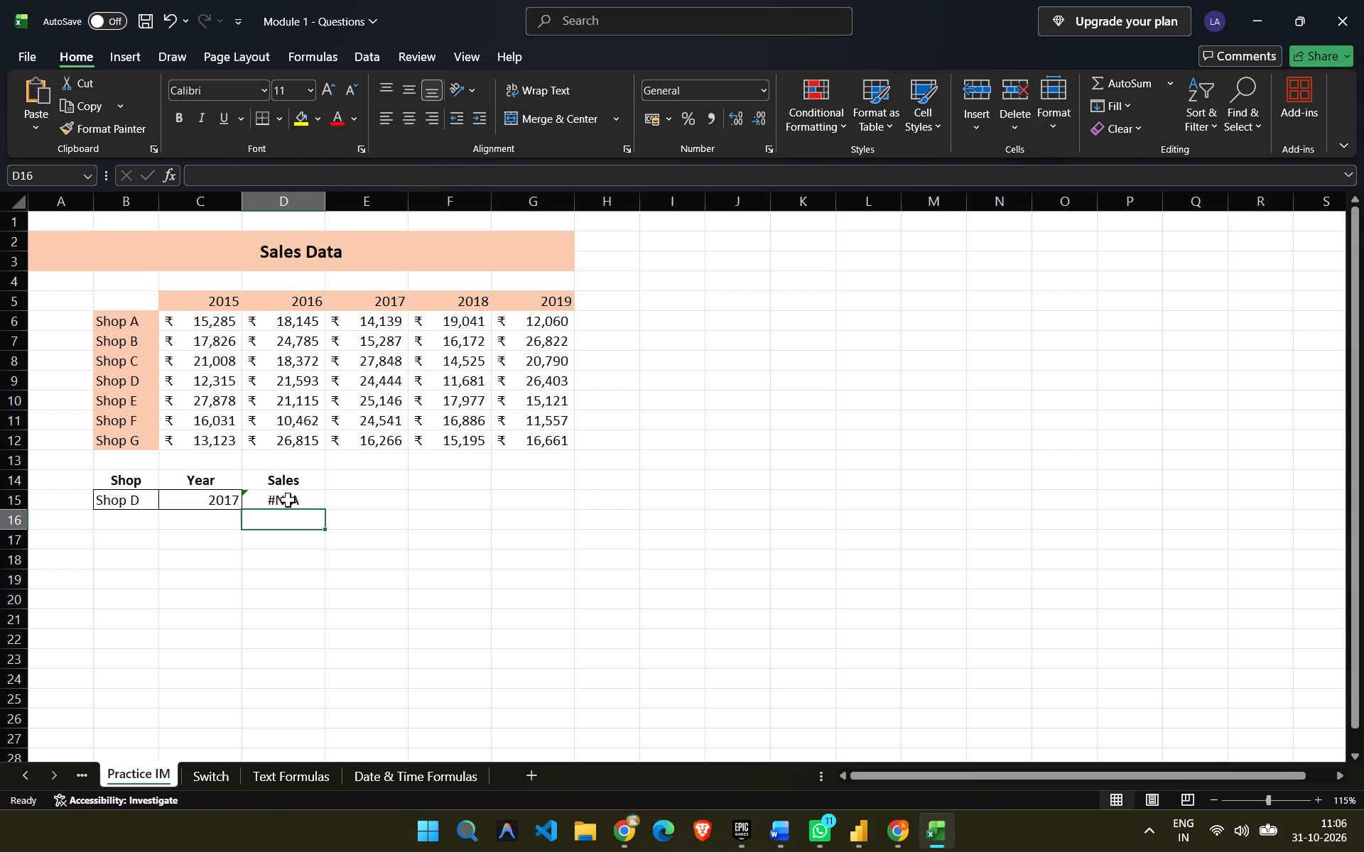
In the D15 formula, change the outer XLOOKUP's lookup value to the shop cell B15.
{"action": "left_click", "coordinate": [291, 500]}
{"action": "left_click", "coordinate": [291, 500]}
{"action": "double_click", "coordinate": [291, 500]}
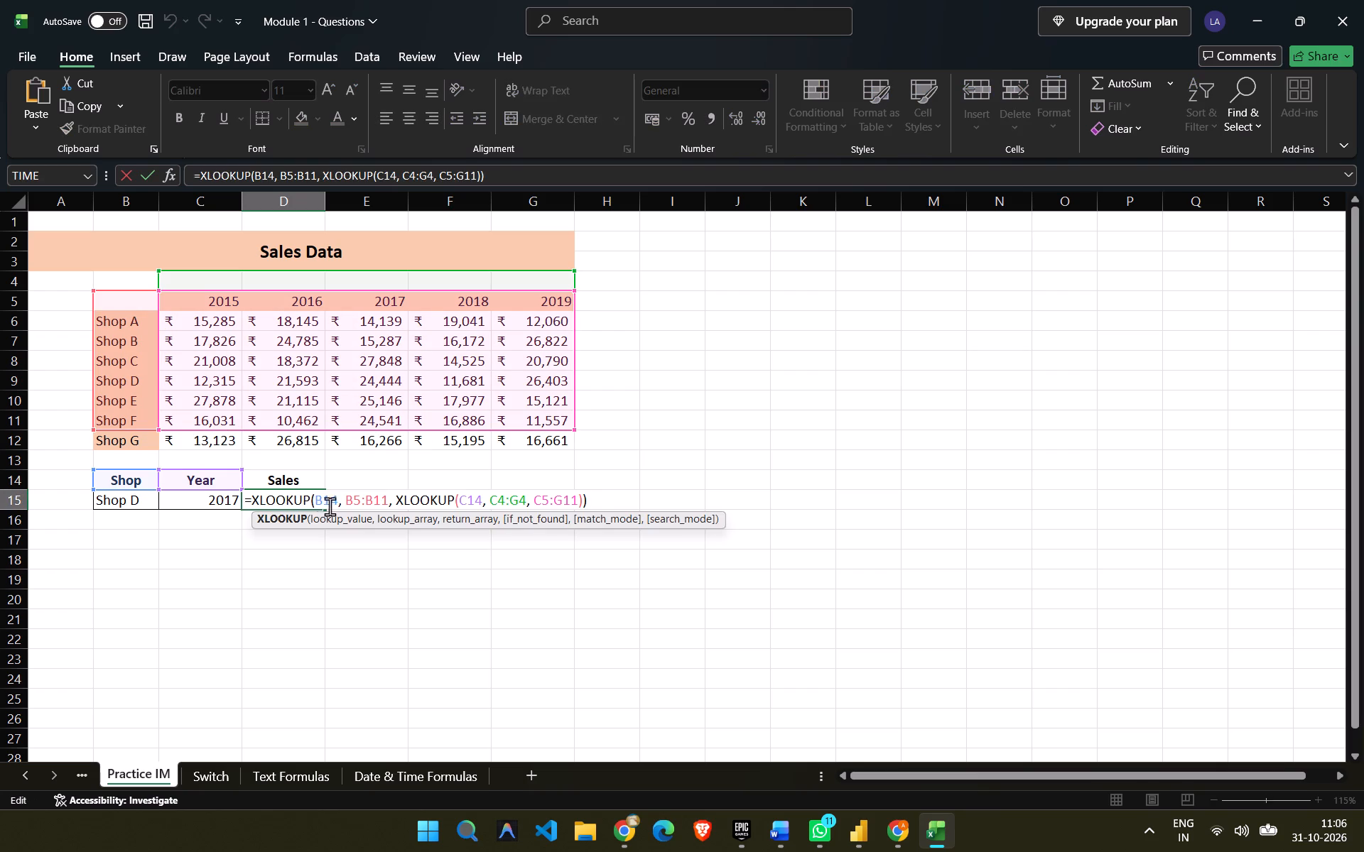
{"action": "left_click", "coordinate": [343, 504]}
{"action": "key", "text": "Left"}
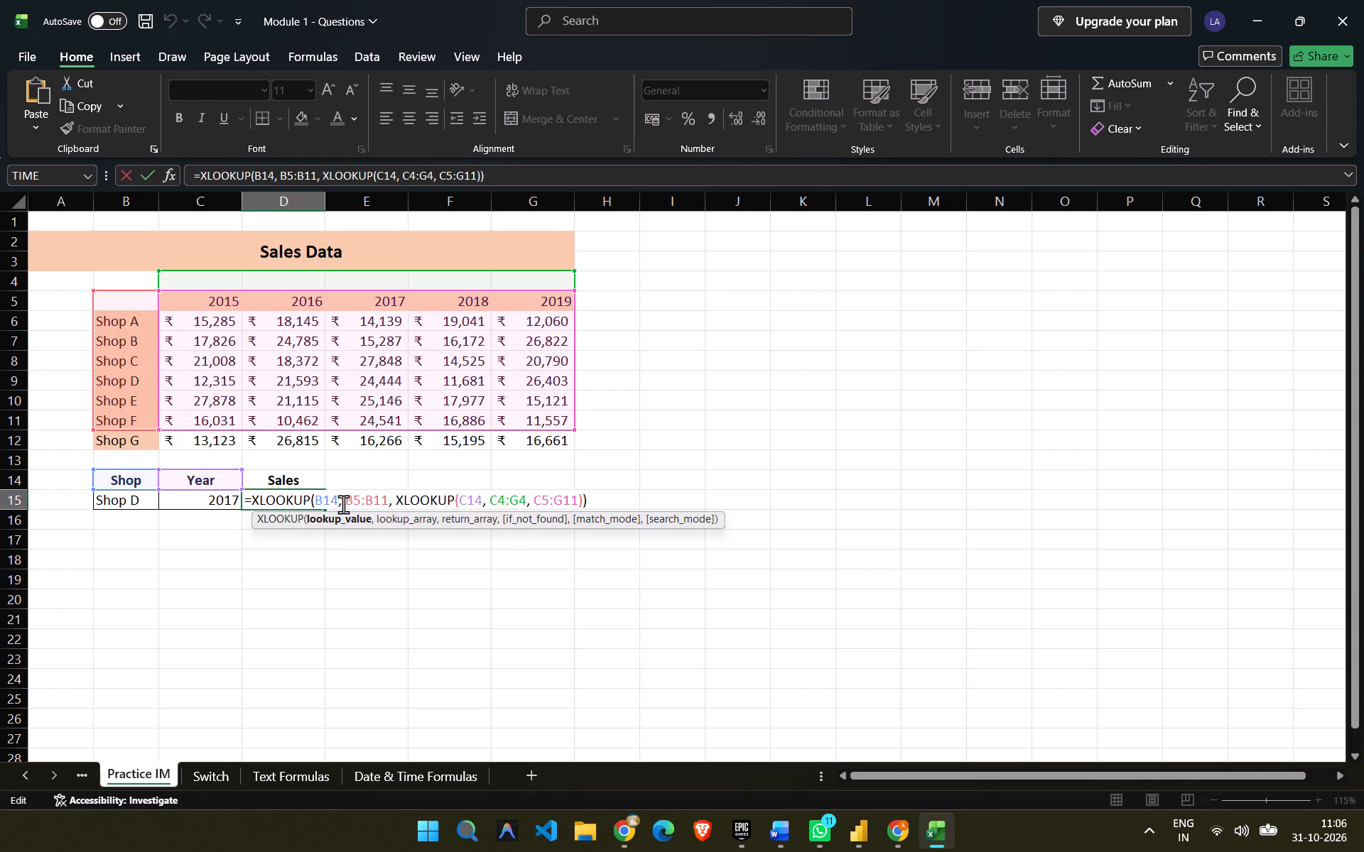
{"action": "key", "text": "BackSpace"}
{"action": "key", "text": "5"}
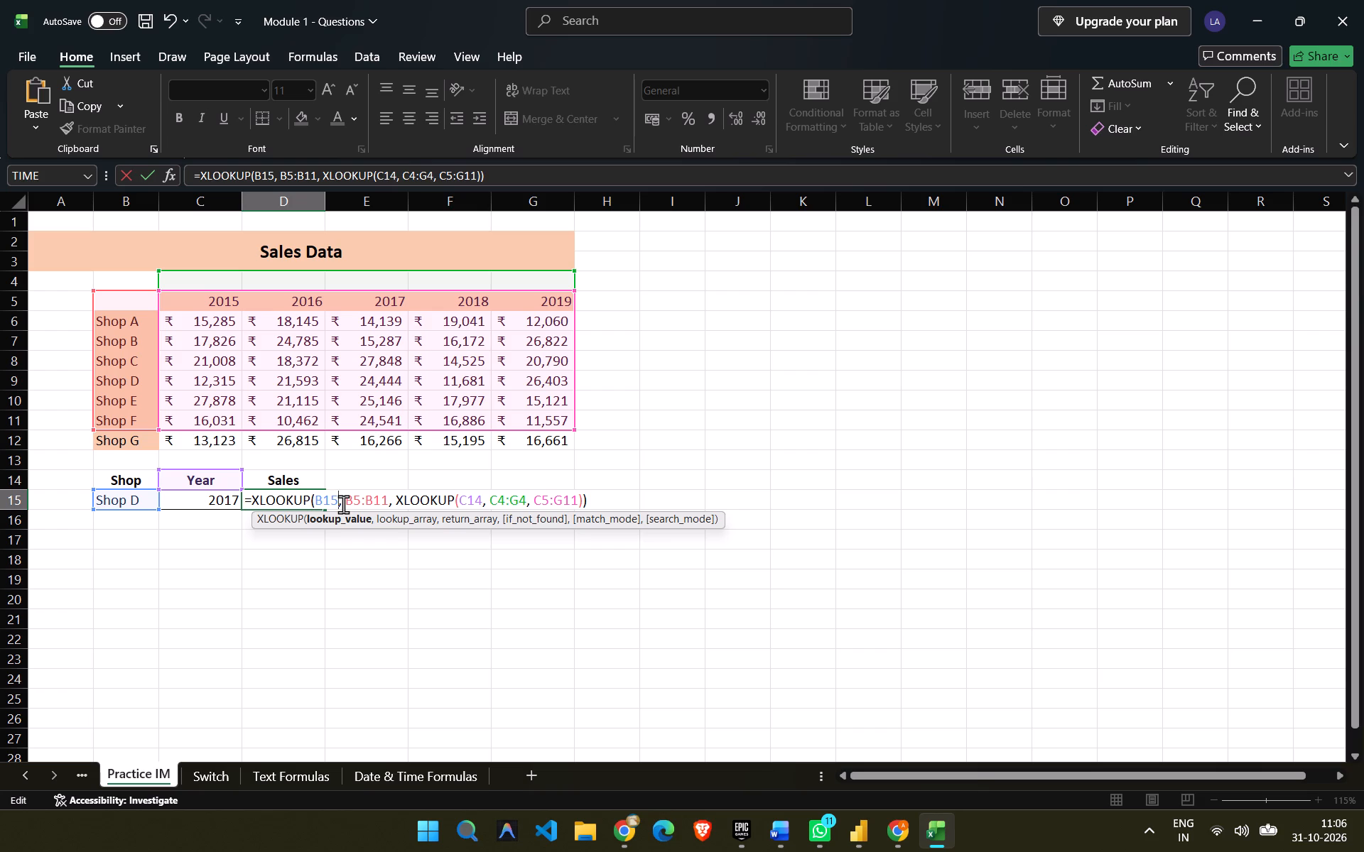
Change the outer XLOOKUP's lookup array to the shop names in B6:B12.
{"action": "key", "text": "Right"}
{"action": "key", "text": "Right"}
{"action": "key", "text": "Right"}
{"action": "key", "text": "Right"}
{"action": "key", "text": "Right"}
{"action": "key", "text": "Left"}
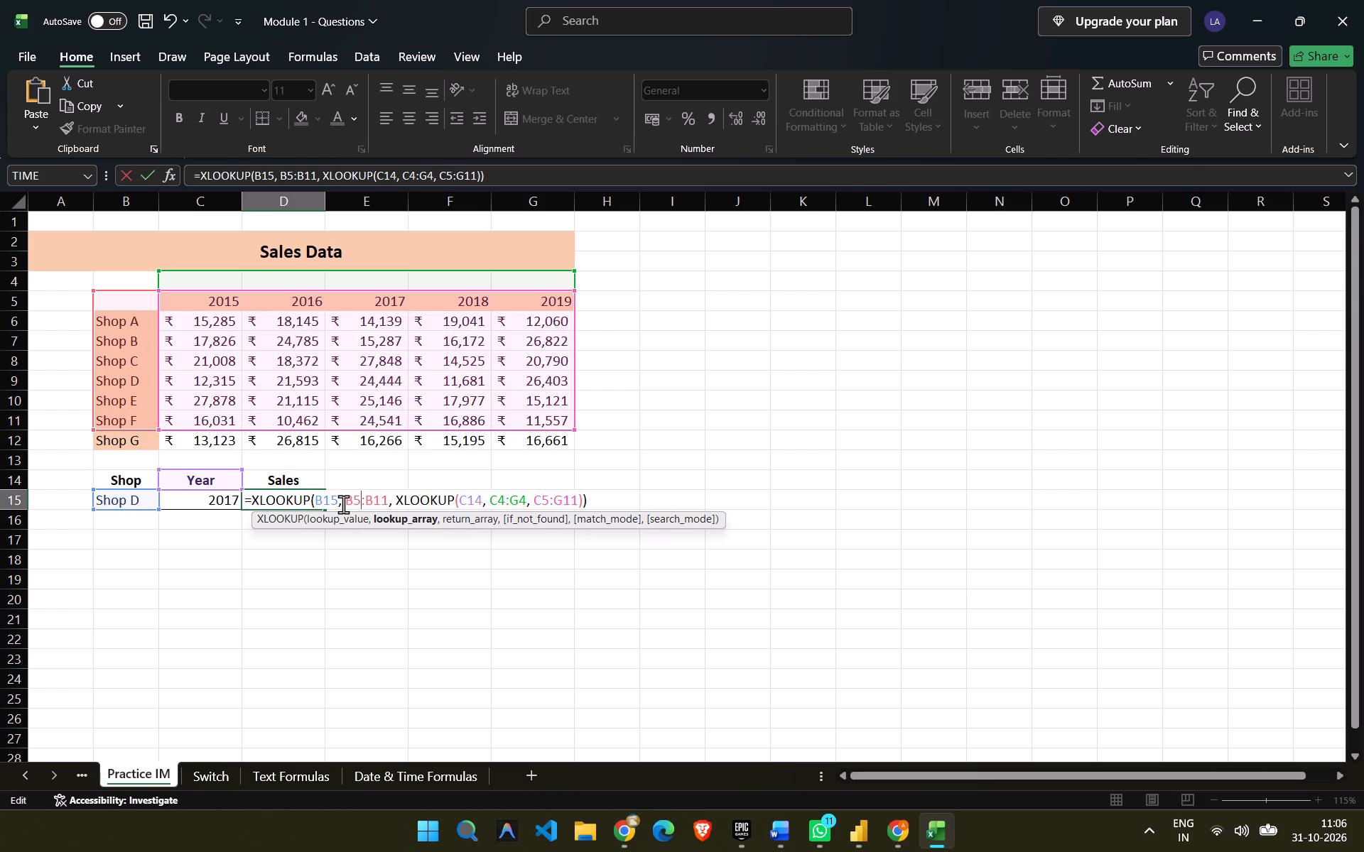
{"action": "key", "text": "Left"}
{"action": "key", "text": "Right"}
{"action": "key", "text": "BackSpace"}
{"action": "key", "text": "6"}
{"action": "key", "text": "Right"}
{"action": "key", "text": "Right"}
{"action": "key", "text": "Right"}
{"action": "key", "text": "Right"}
{"action": "key", "text": "BackSpace"}
{"action": "key", "text": "3"}
{"action": "key", "text": "BackSpace"}
{"action": "key", "text": "2"}
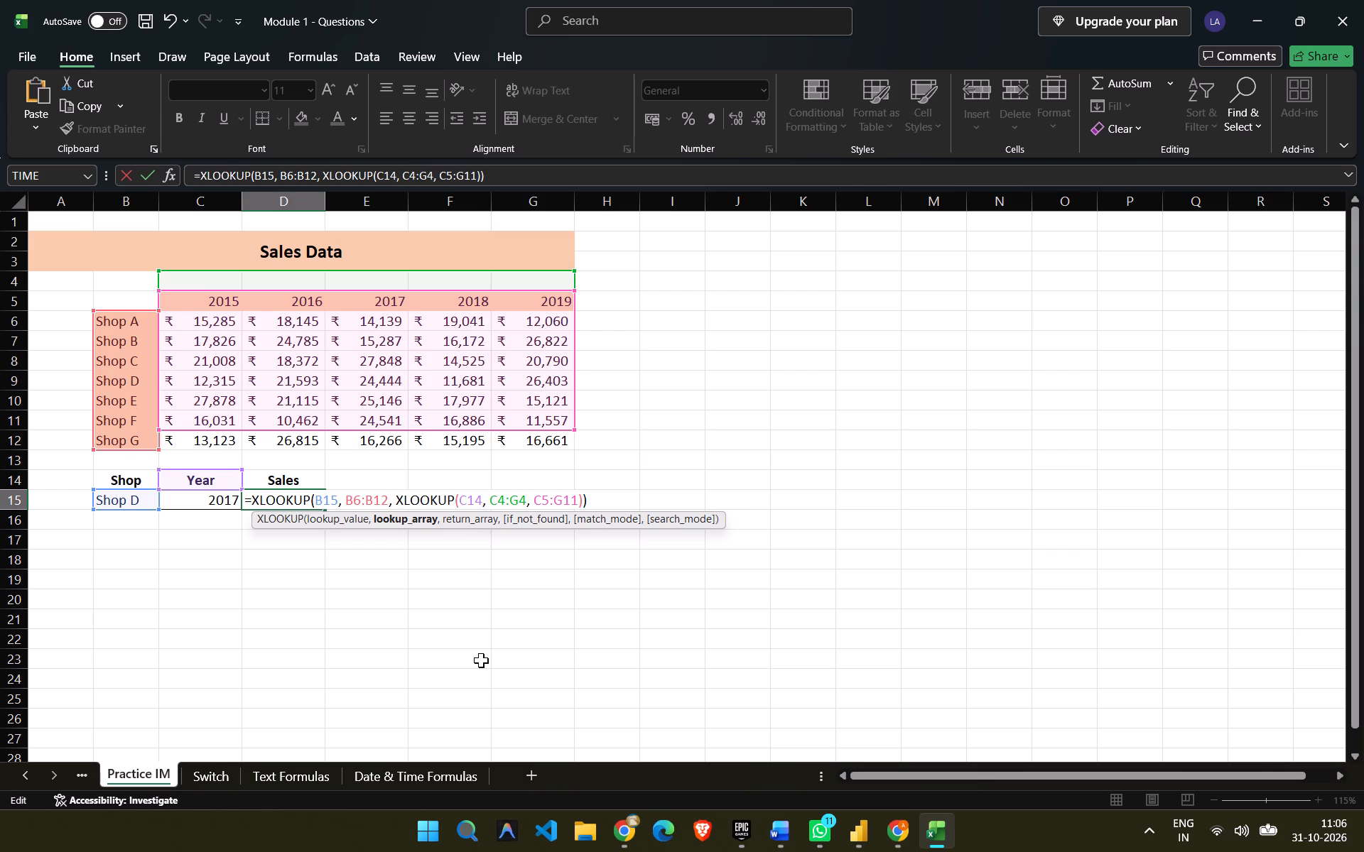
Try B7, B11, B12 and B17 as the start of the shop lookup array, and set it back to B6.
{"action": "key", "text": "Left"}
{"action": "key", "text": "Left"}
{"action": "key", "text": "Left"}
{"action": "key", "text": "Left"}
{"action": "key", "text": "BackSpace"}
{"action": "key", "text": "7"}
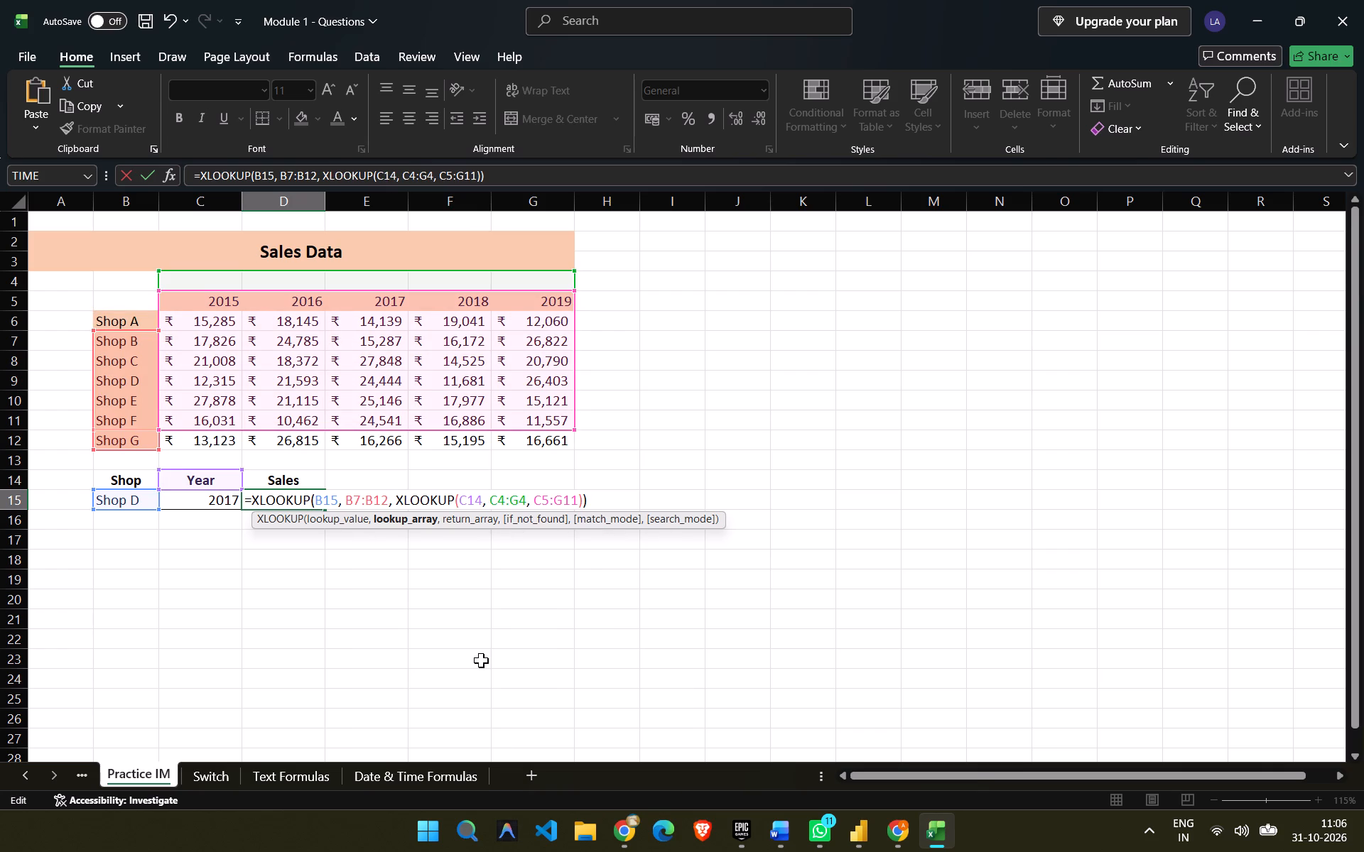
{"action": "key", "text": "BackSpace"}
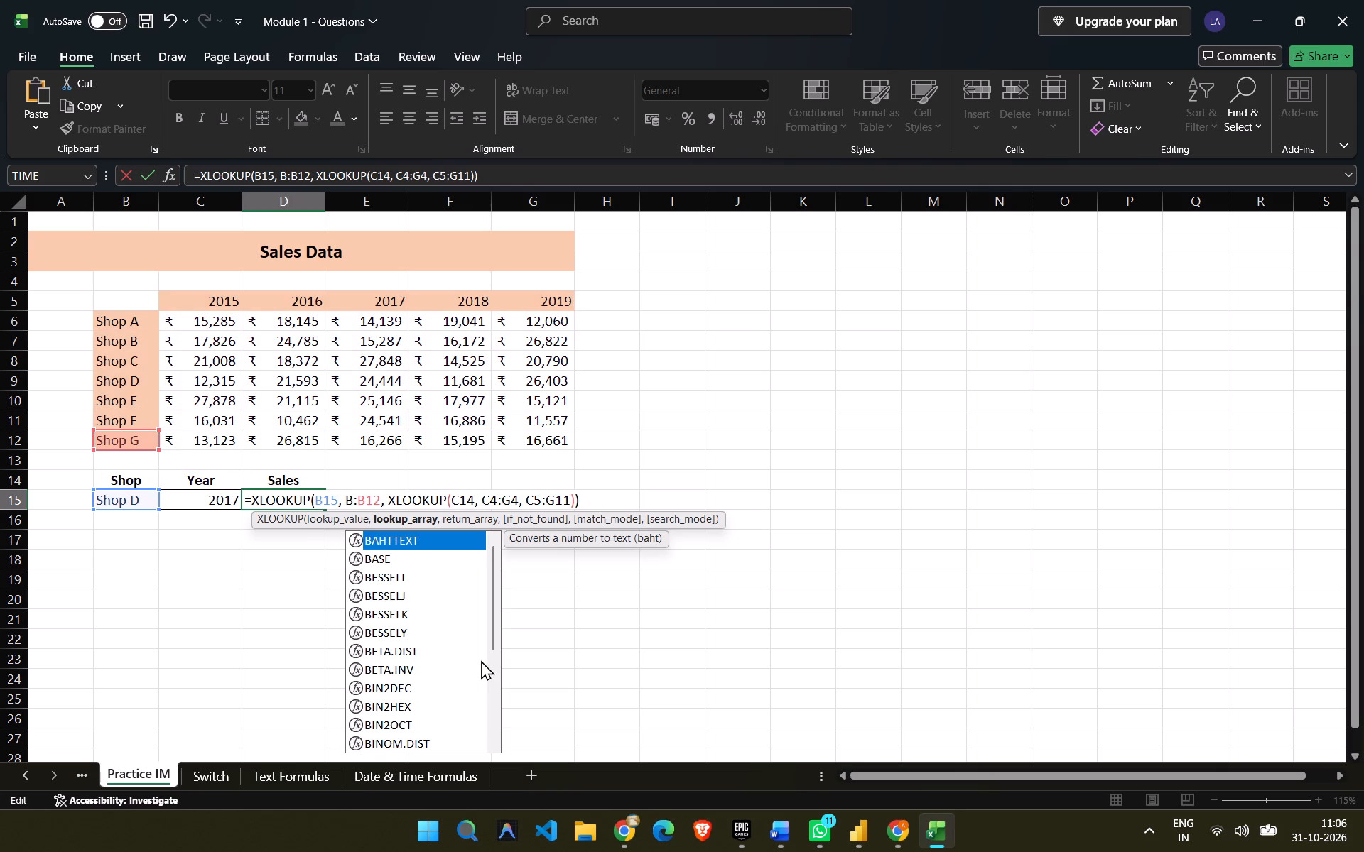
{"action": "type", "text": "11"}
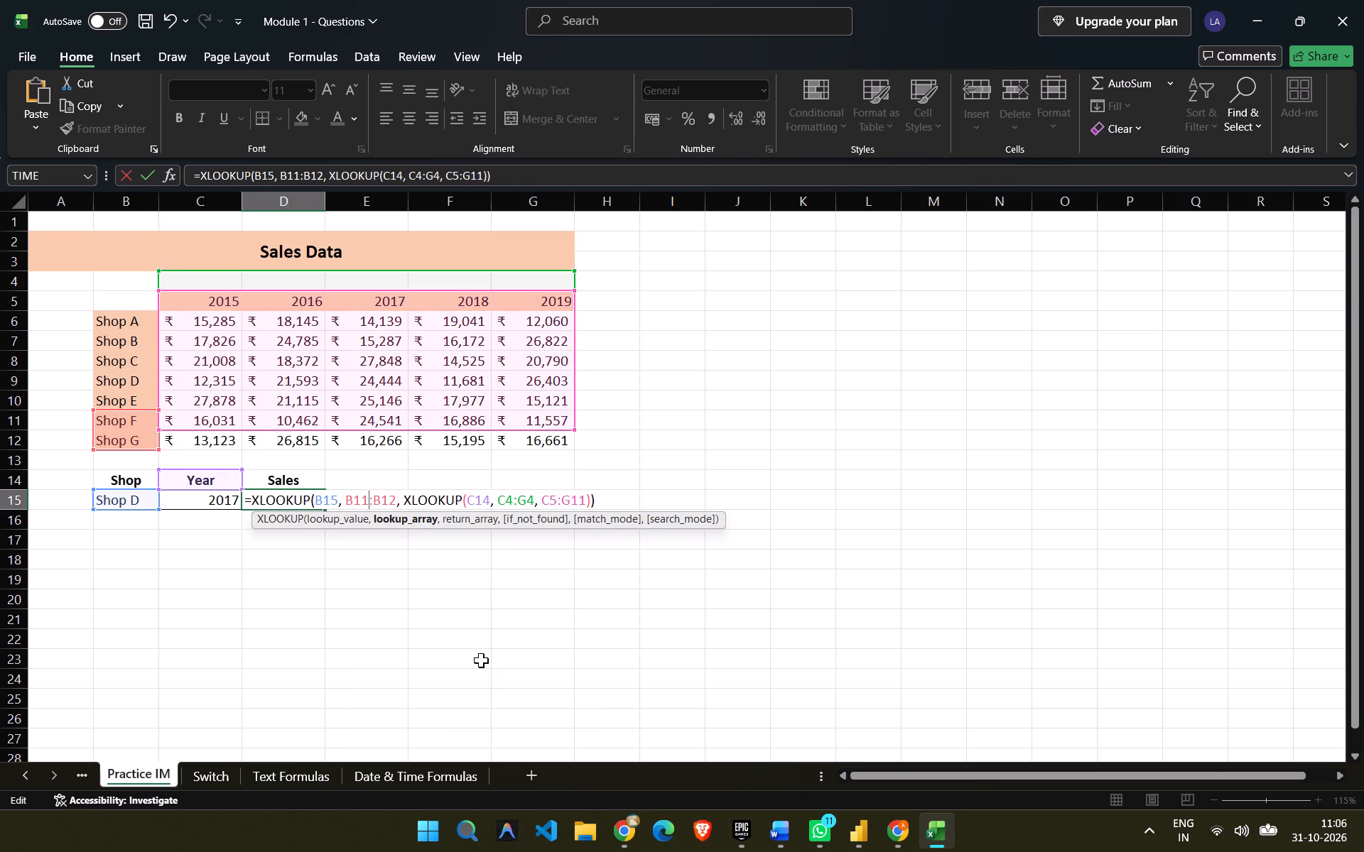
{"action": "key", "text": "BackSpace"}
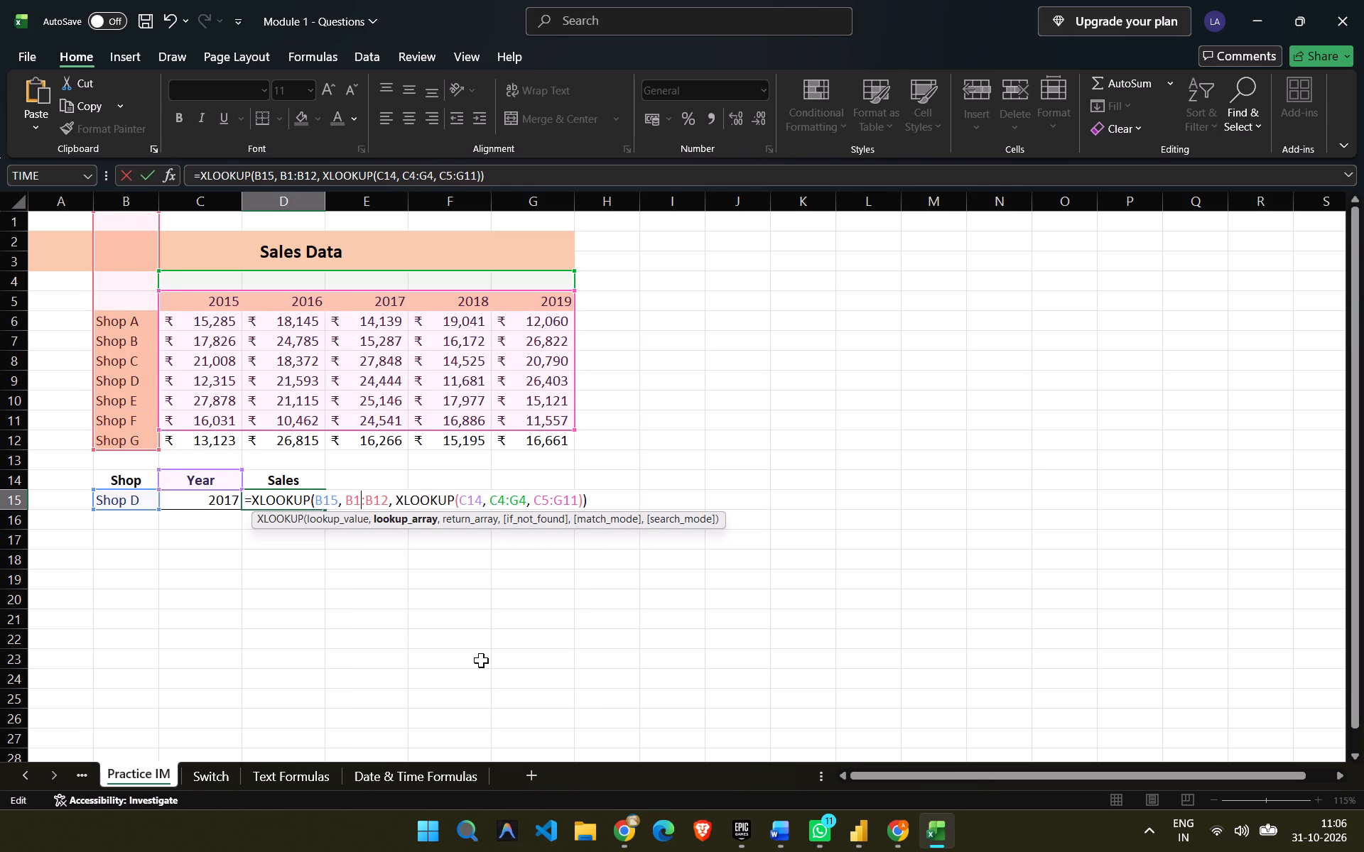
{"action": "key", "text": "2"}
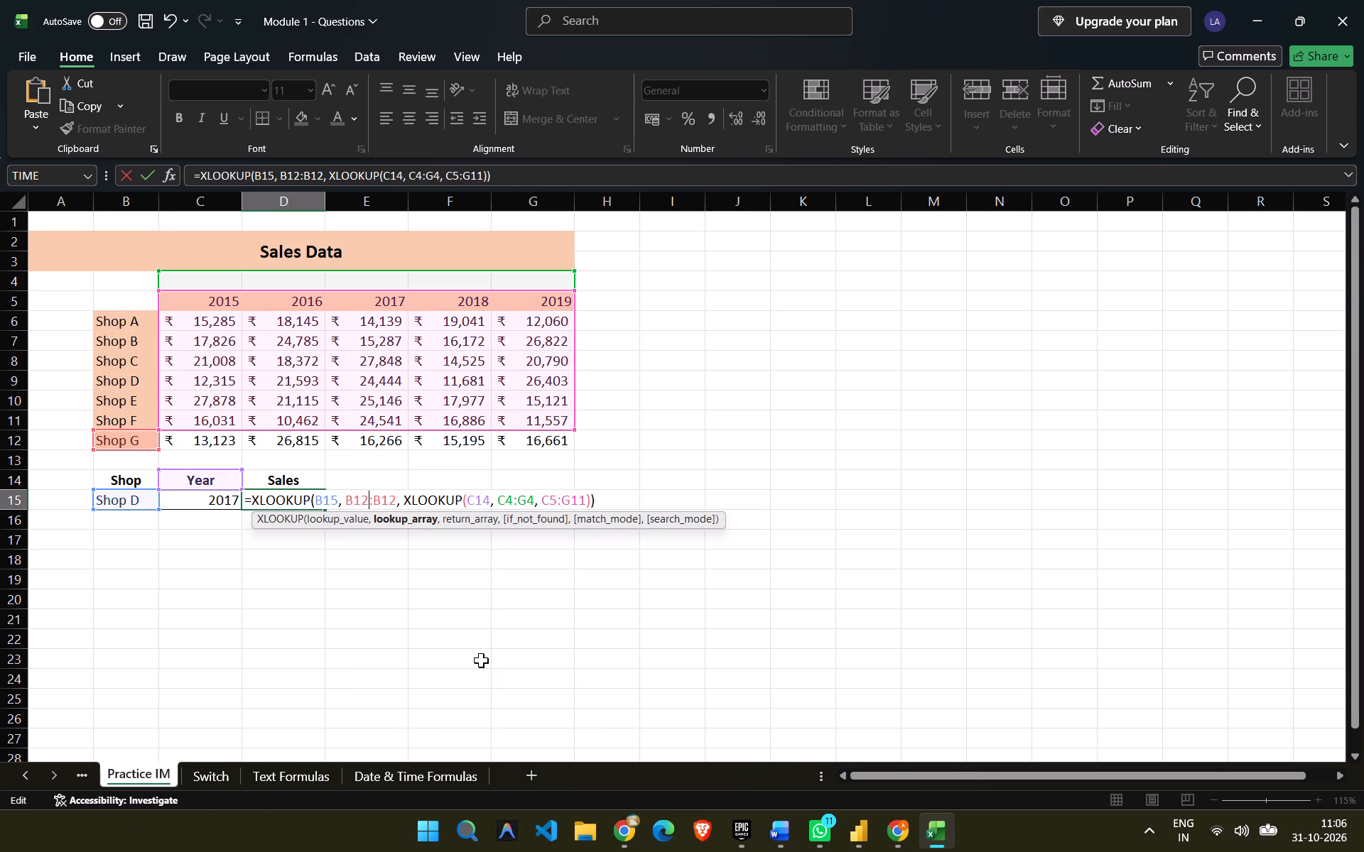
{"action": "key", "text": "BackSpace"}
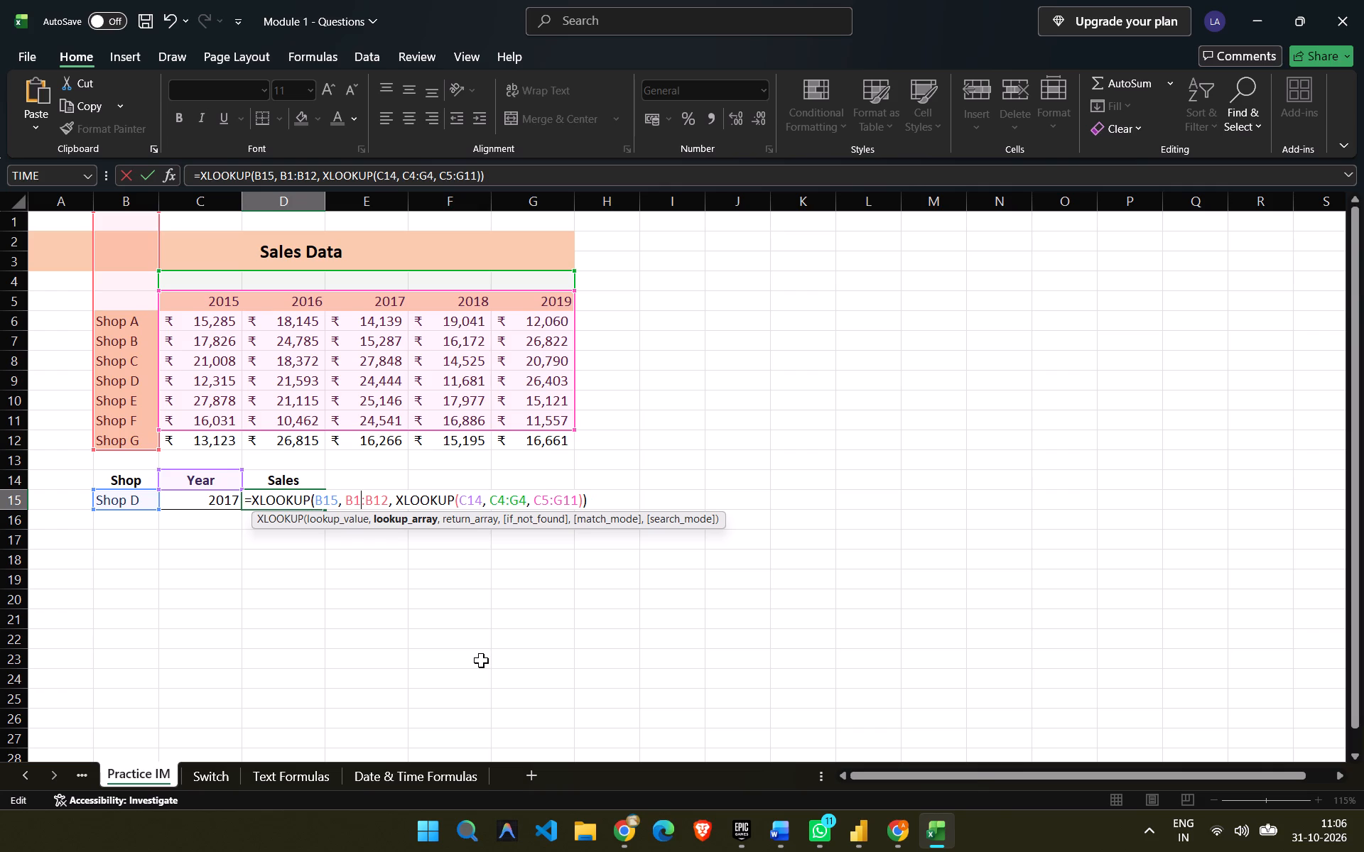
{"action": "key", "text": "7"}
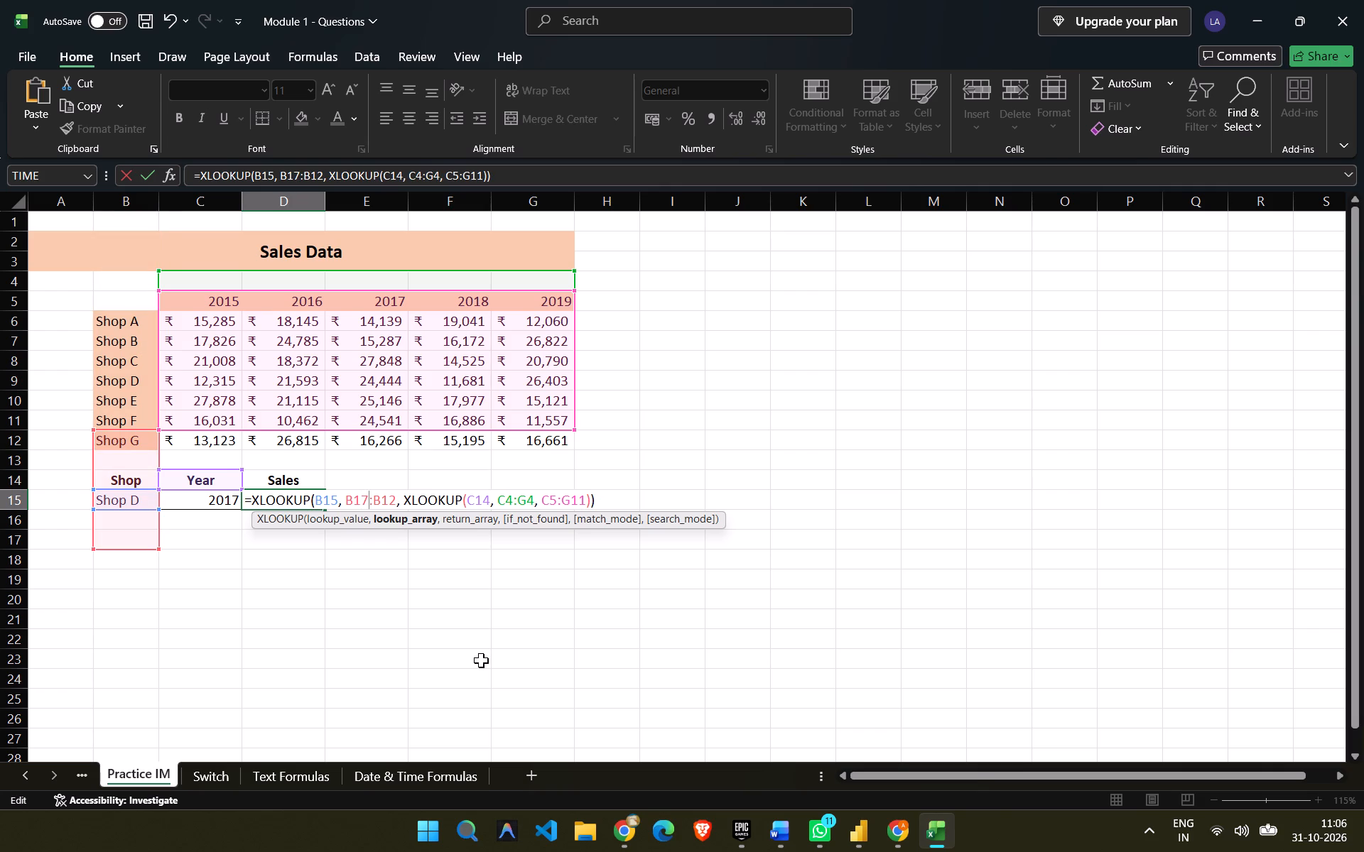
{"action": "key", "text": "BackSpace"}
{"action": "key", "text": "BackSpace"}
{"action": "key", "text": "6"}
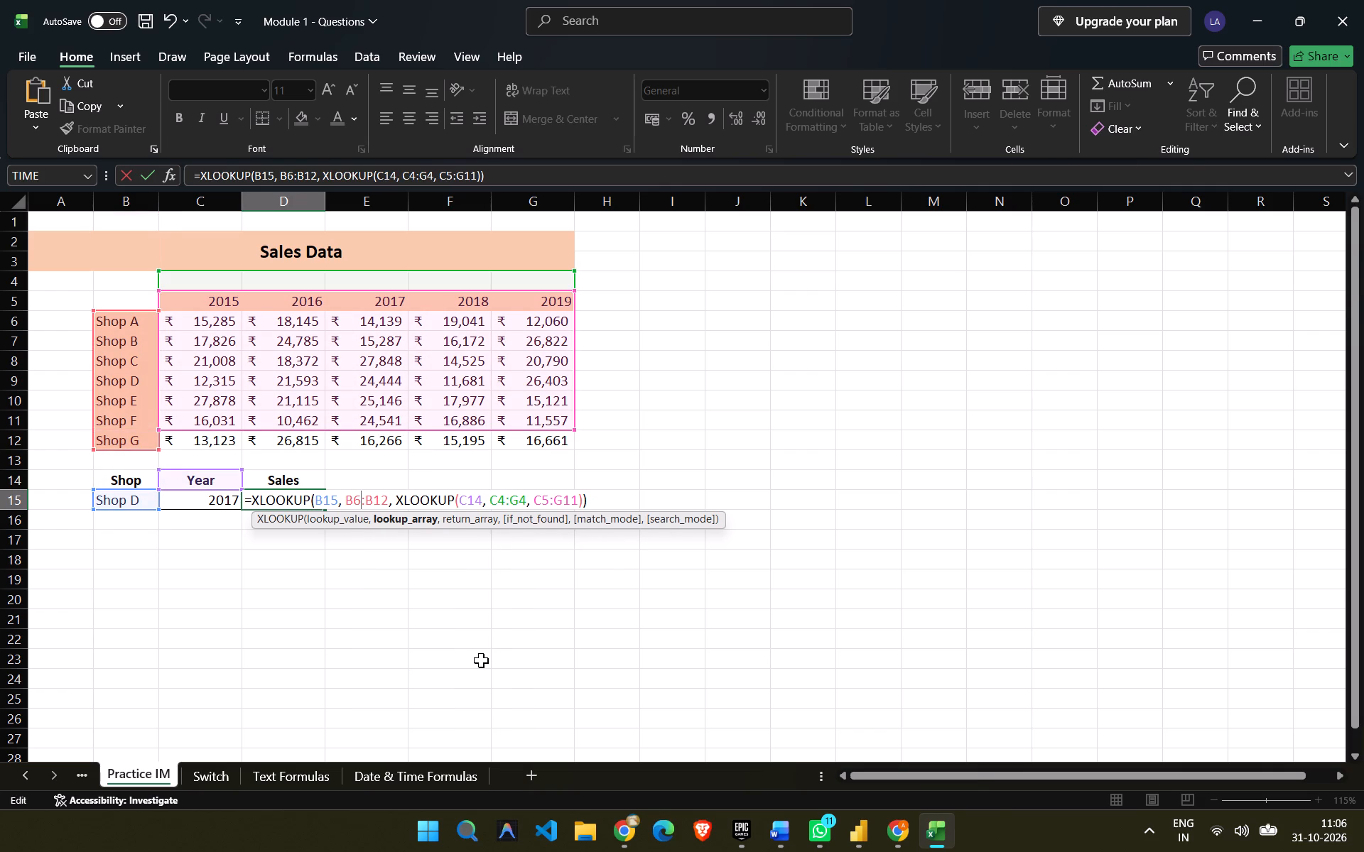
Change the inner XLOOKUP's lookup value in the D15 formula to the year cell C15.
{"action": "key", "text": "Right"}
{"action": "key", "text": "Right"}
{"action": "key", "text": "Right"}
{"action": "key", "text": "Right"}
{"action": "key", "text": "Right"}
{"action": "key", "text": "Right"}
{"action": "key", "text": "Right"}
{"action": "key", "text": "Right"}
{"action": "key", "text": "Right"}
{"action": "key", "text": "Right"}
{"action": "key", "text": "Right"}
{"action": "key", "text": "Right"}
{"action": "key", "text": "Right"}
{"action": "key", "text": "Right"}
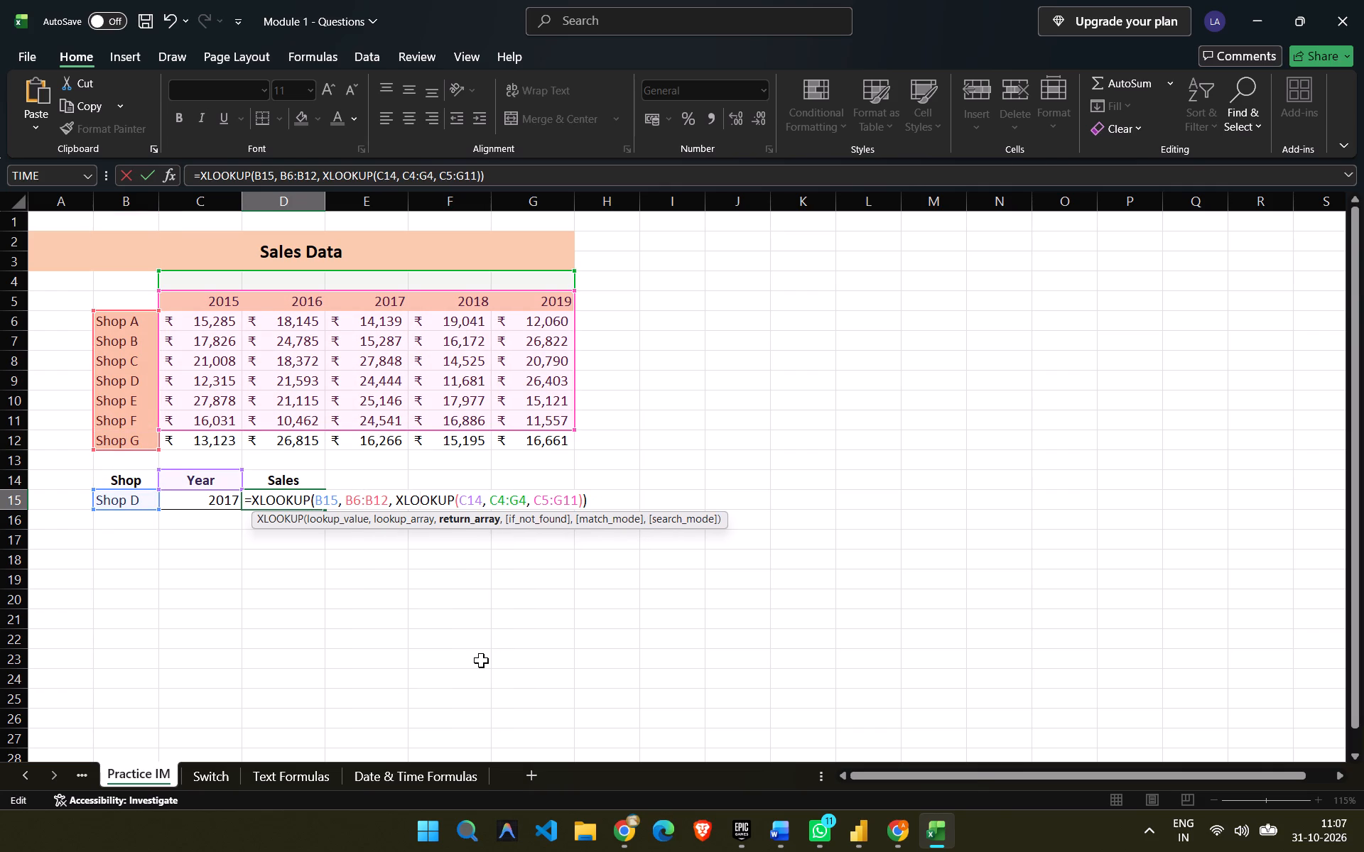
{"action": "key", "text": "Right"}
{"action": "key", "text": "Right"}
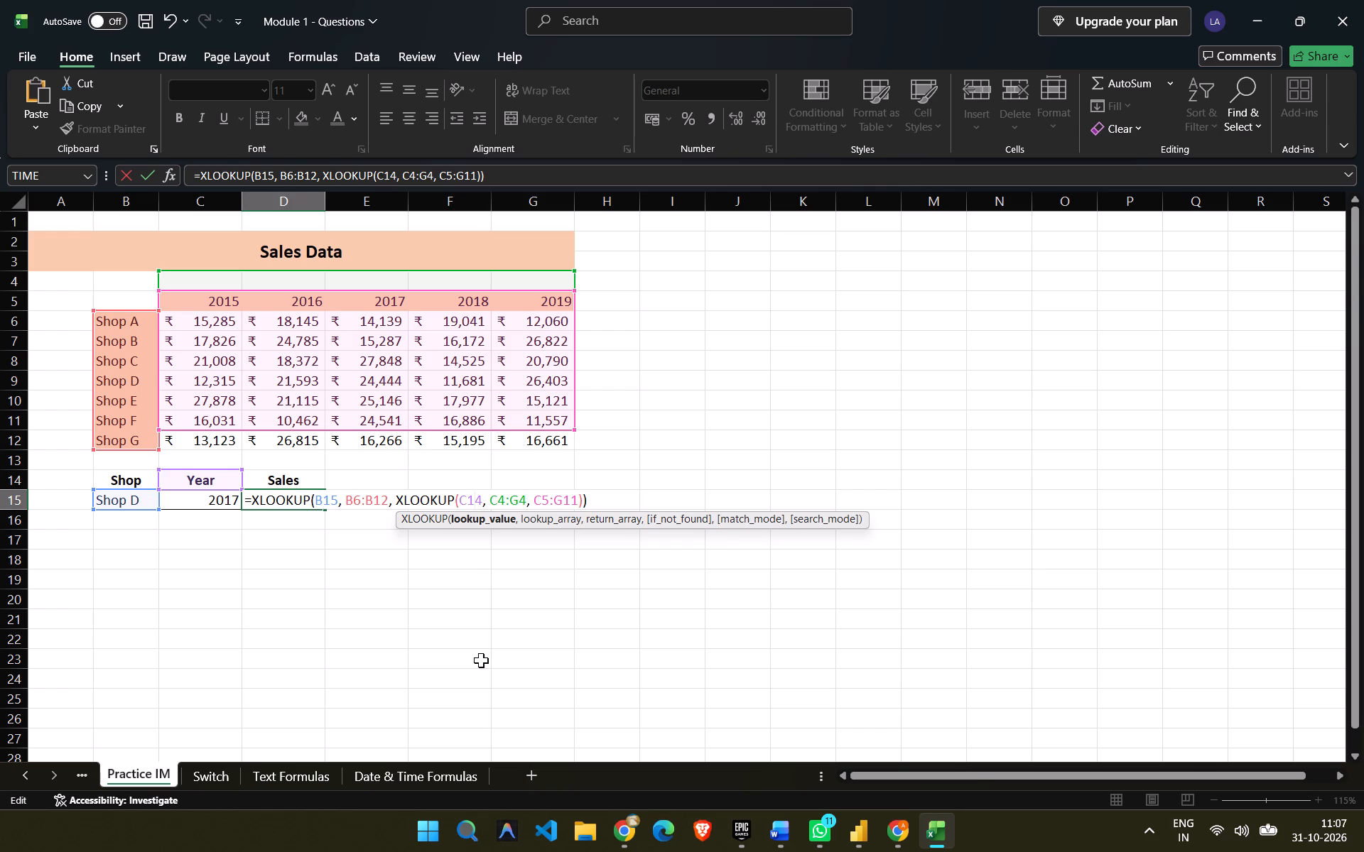
{"action": "key", "text": "Right"}
{"action": "key", "text": "Left"}
{"action": "key", "text": "Right"}
{"action": "key", "text": "BackSpace"}
{"action": "key", "text": "5"}
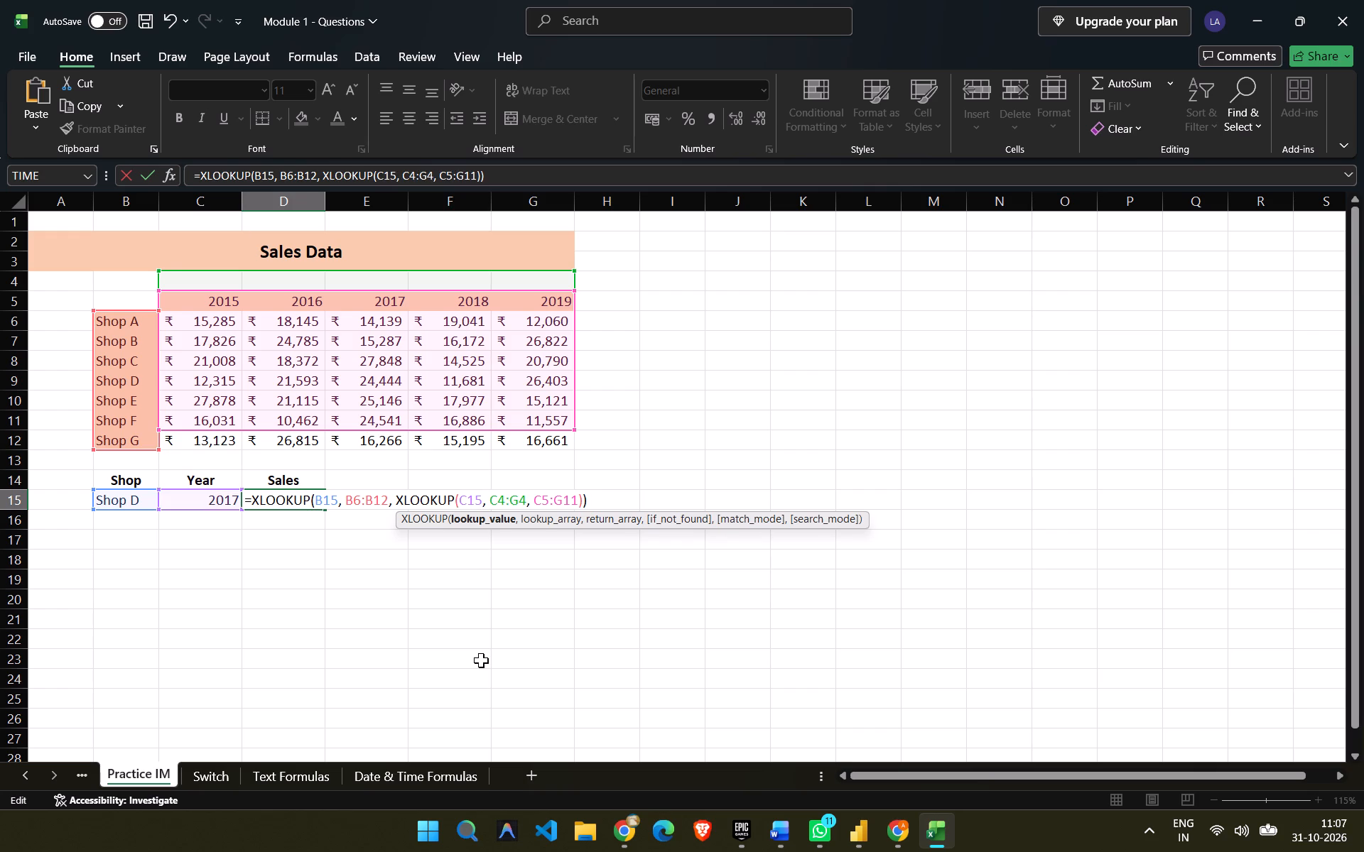
Change the inner XLOOKUP's lookup array to the year headers in C5:G5.
{"action": "key", "text": "Right"}
{"action": "key", "text": "Right"}
{"action": "key", "text": "Right"}
{"action": "key", "text": "Right"}
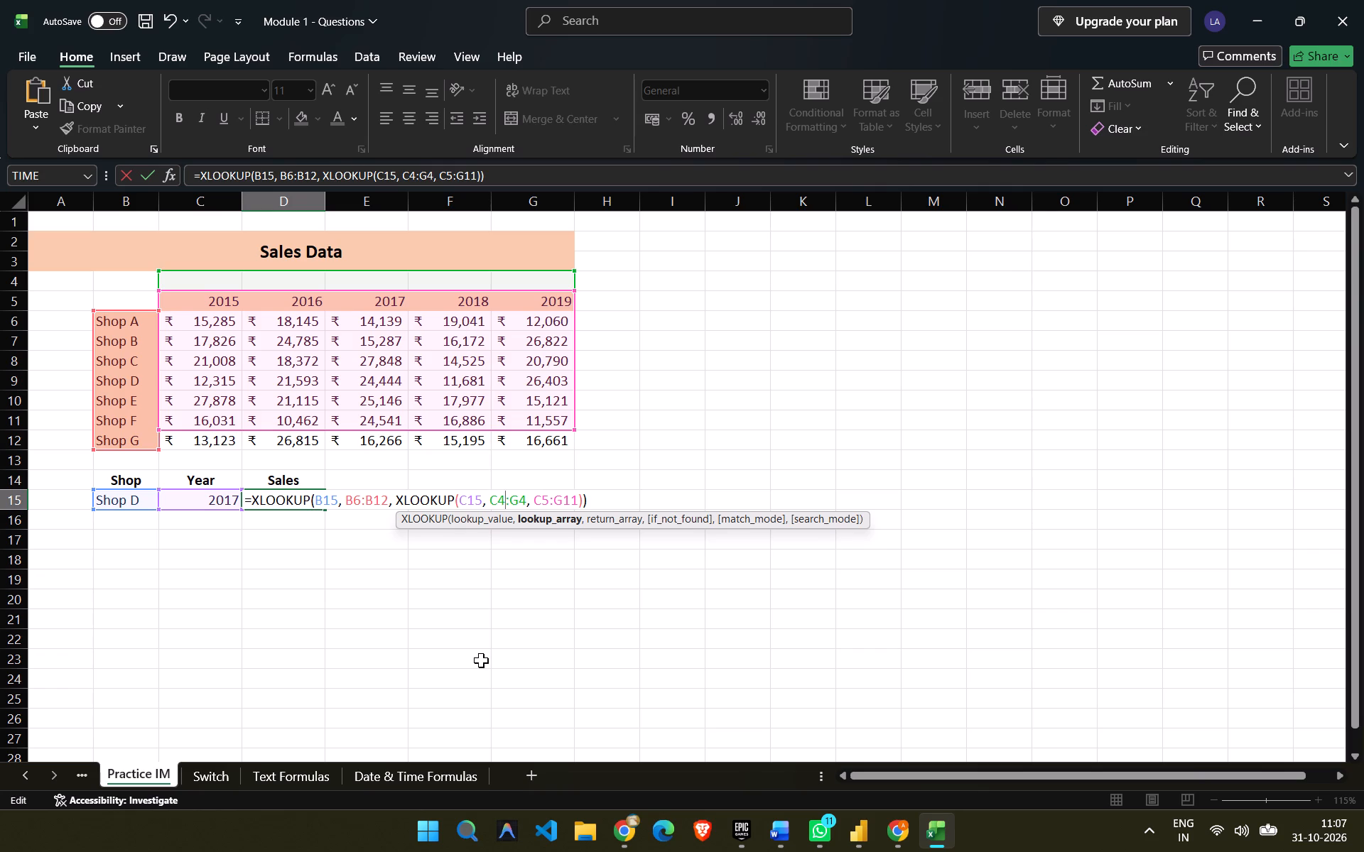
{"action": "key", "text": "BackSpace"}
{"action": "key", "text": "5"}
{"action": "key", "text": "Right"}
{"action": "key", "text": "Right"}
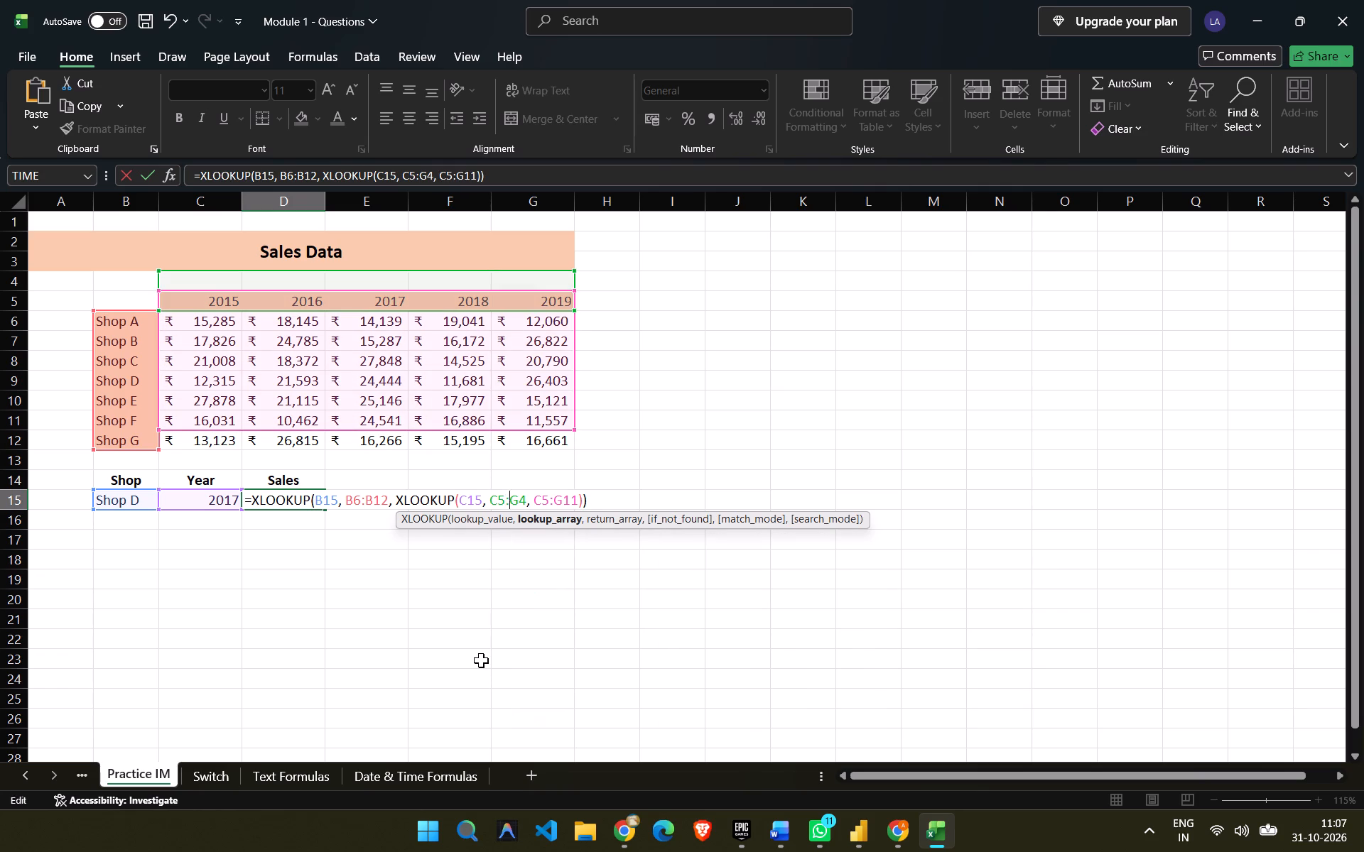
{"action": "key", "text": "Right"}
{"action": "key", "text": "BackSpace"}
{"action": "key", "text": "5"}
Change the inner XLOOKUP's return array in the D15 formula to the sales figures in C6:G12 and enter the formula.
{"action": "key", "text": "Right"}
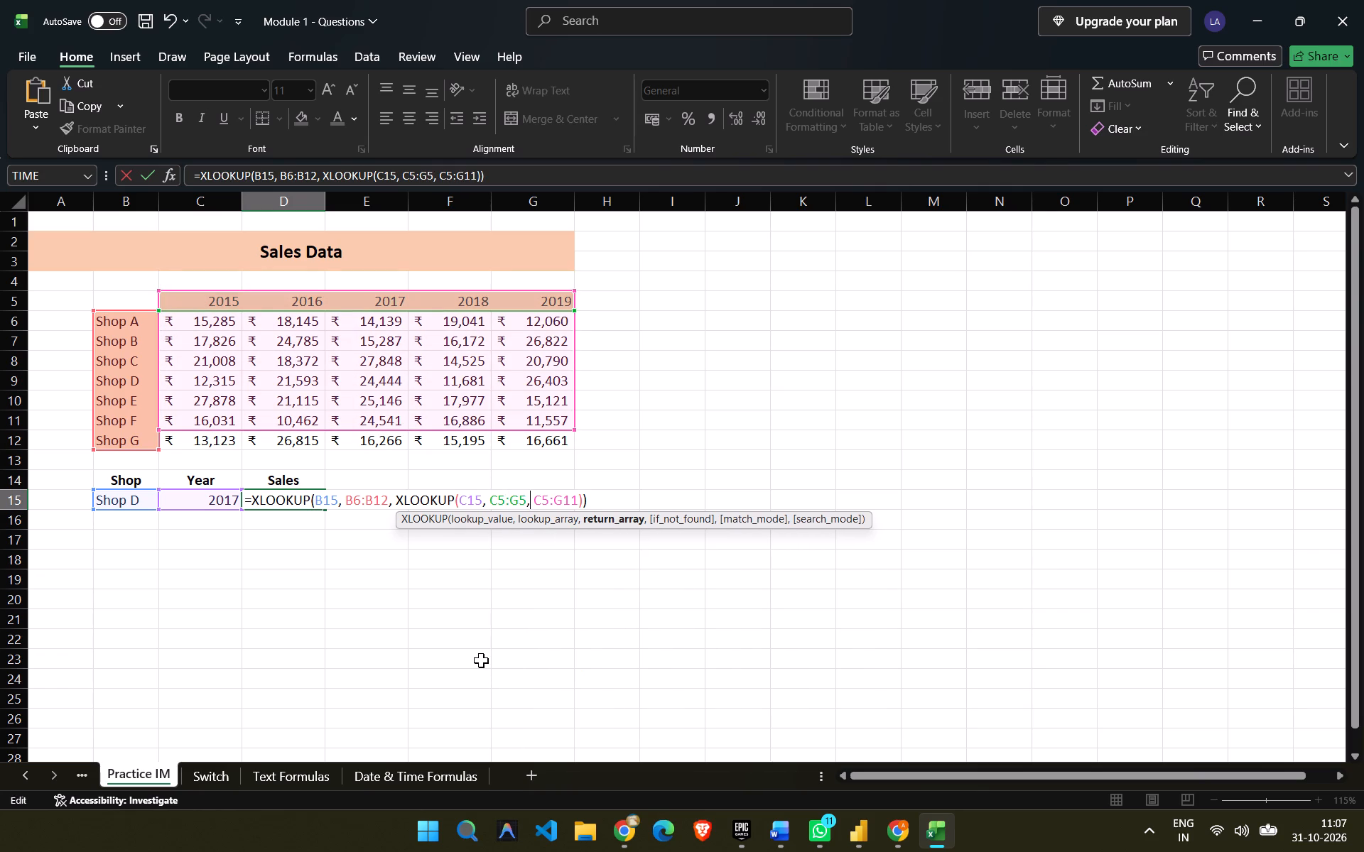
{"action": "key", "text": "Right"}
{"action": "key", "text": "Right"}
{"action": "key", "text": "Right"}
{"action": "key", "text": "Right"}
{"action": "key", "text": "Left"}
{"action": "key", "text": "BackSpace"}
{"action": "key", "text": "5"}
{"action": "key", "text": "BackSpace"}
{"action": "key", "text": "6"}
{"action": "key", "text": "Right"}
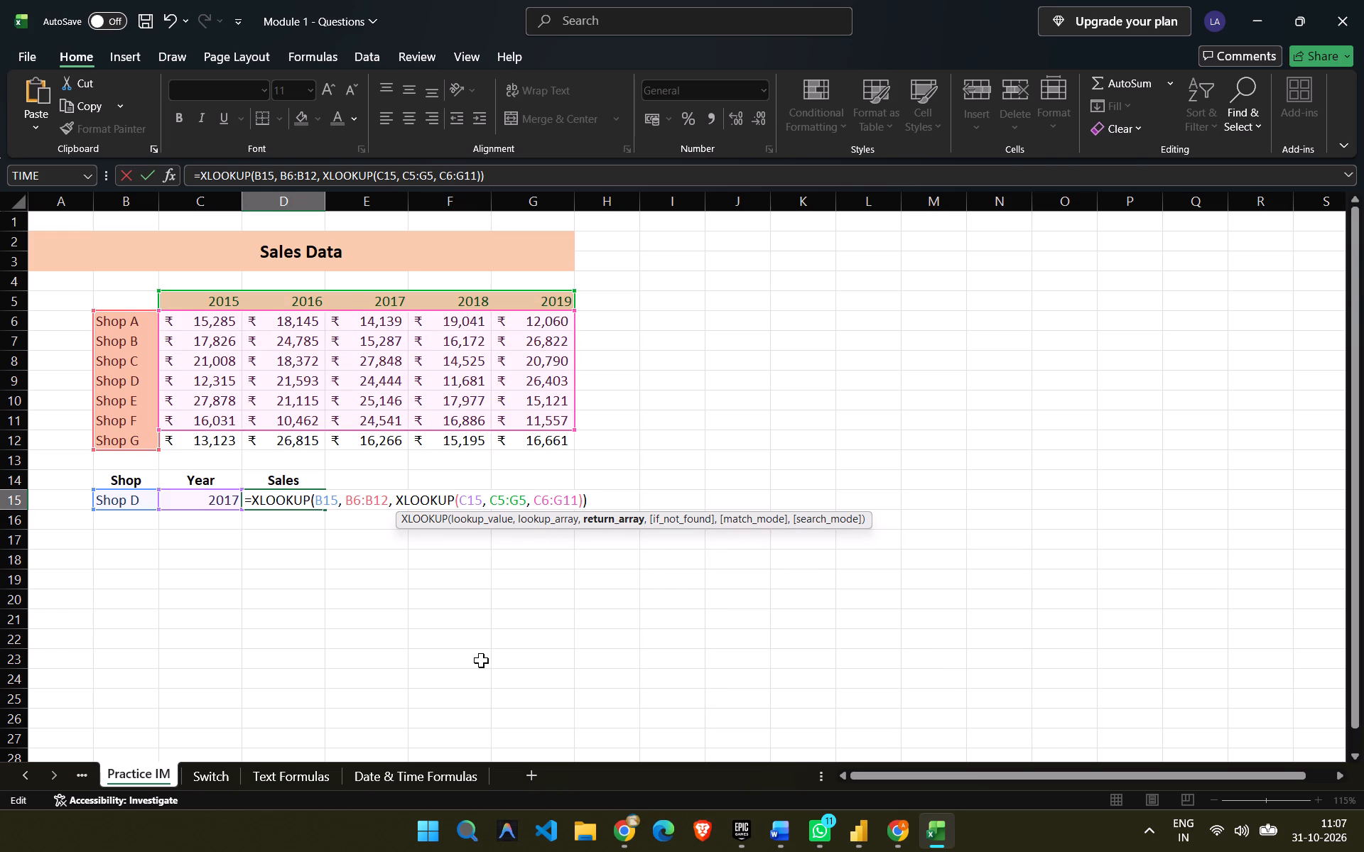
{"action": "key", "text": "Right"}
{"action": "key", "text": "Right"}
{"action": "key", "text": "Right"}
{"action": "key", "text": "BackSpace"}
{"action": "key", "text": "2"}
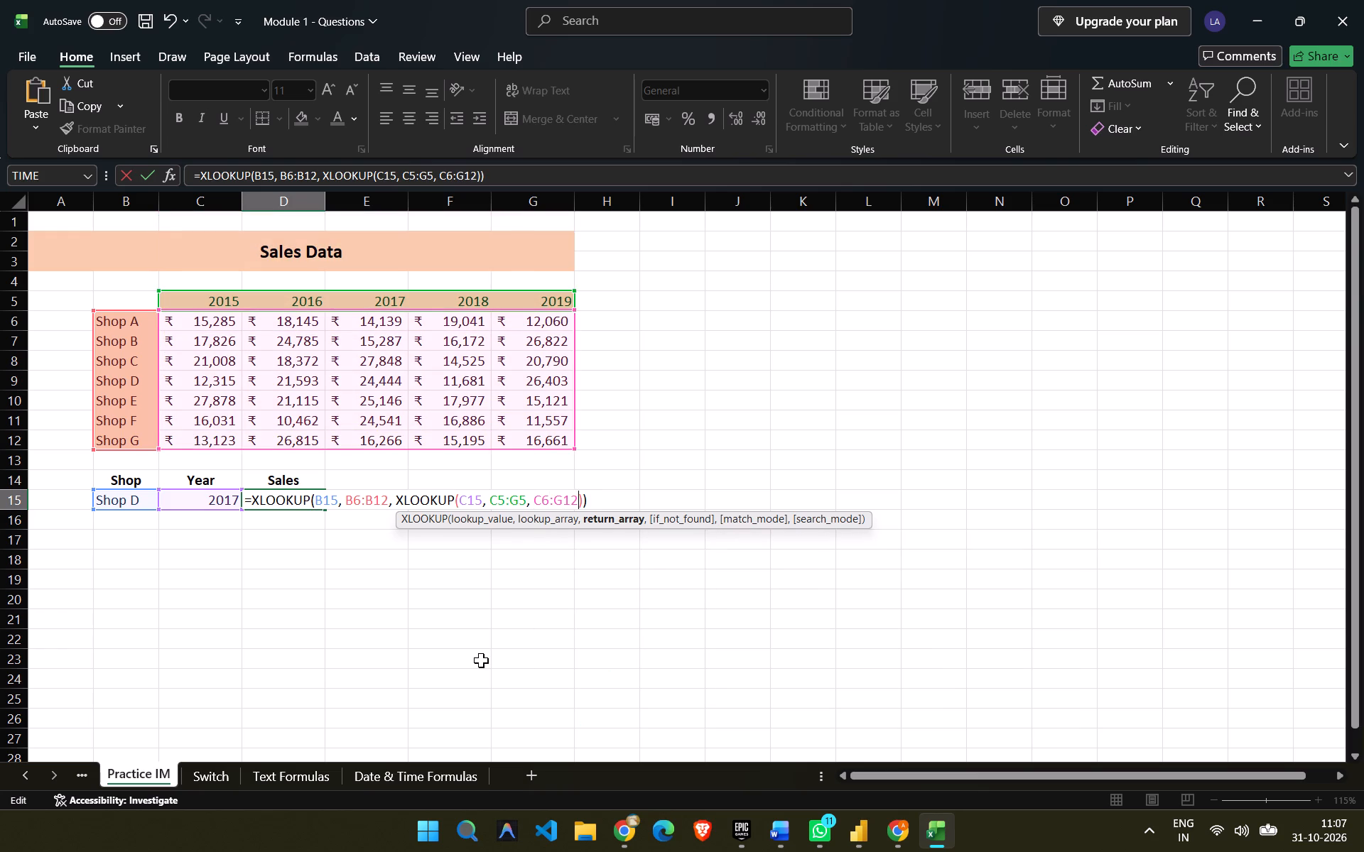
{"action": "key", "text": "Right"}
{"action": "key", "text": "Right"}
{"action": "key", "text": "Right"}
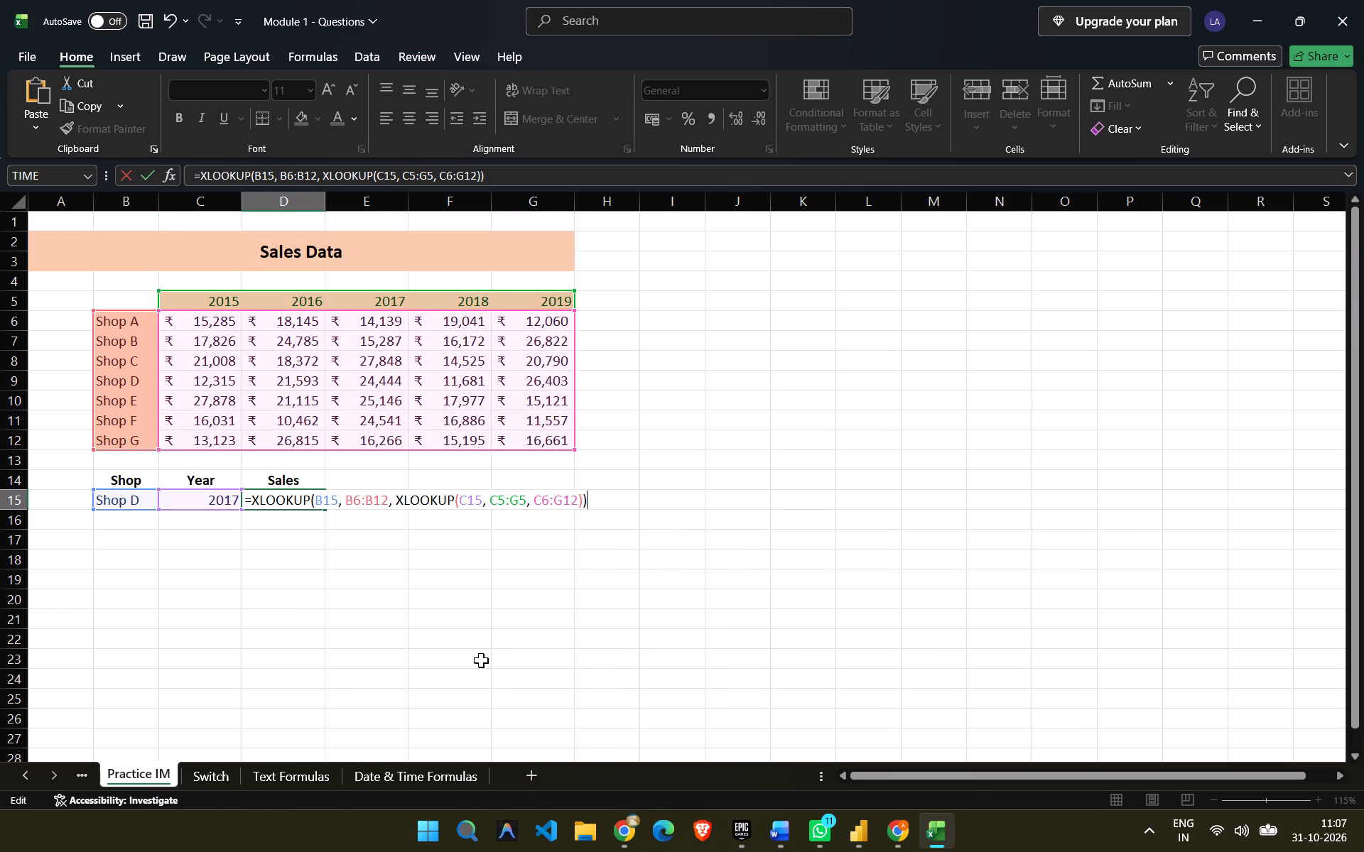
{"action": "key", "text": "Return"}
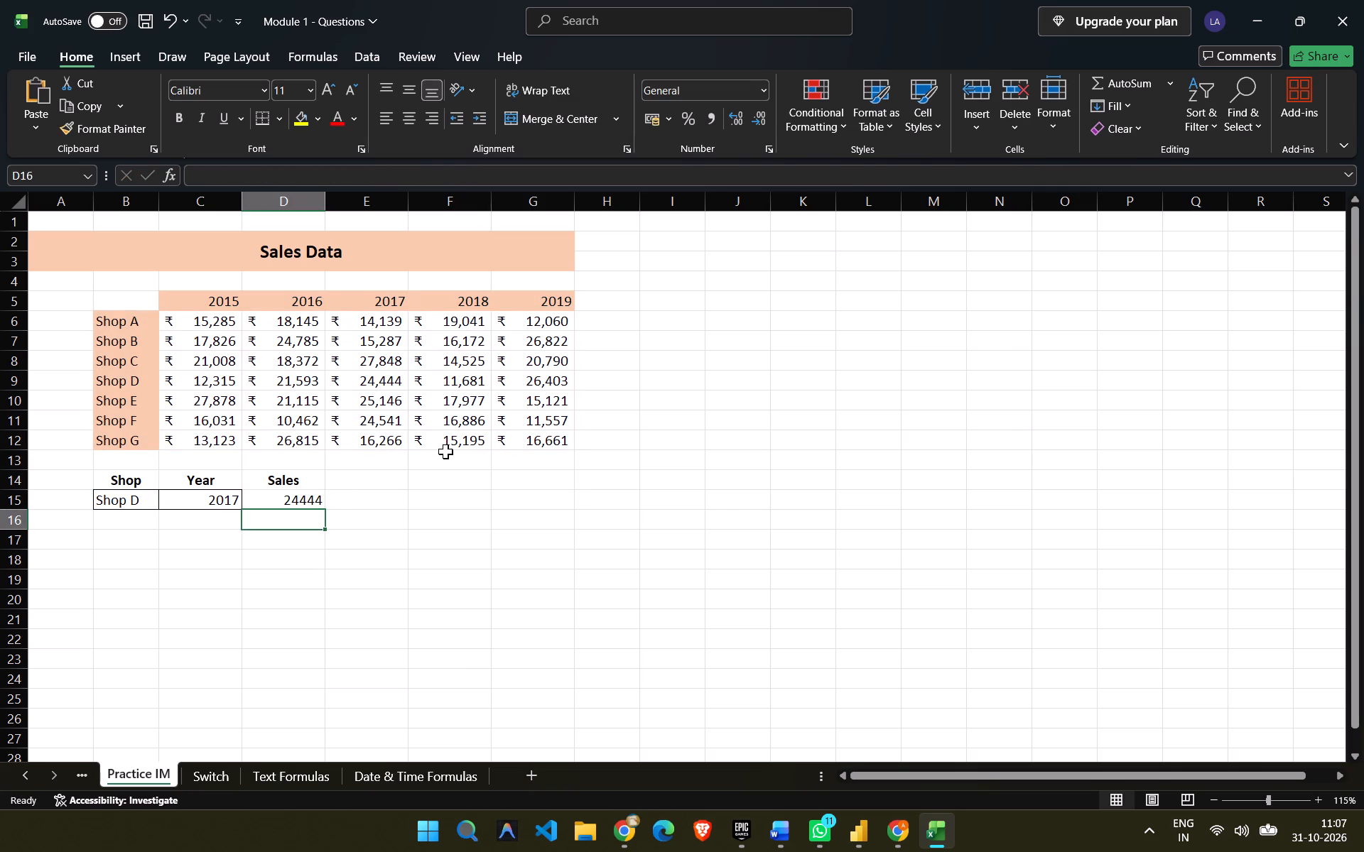
Test the lookup with another year by setting the year cell C15 to 2018.
{"action": "left_click", "coordinate": [228, 500]}
{"action": "key", "text": "Right"}
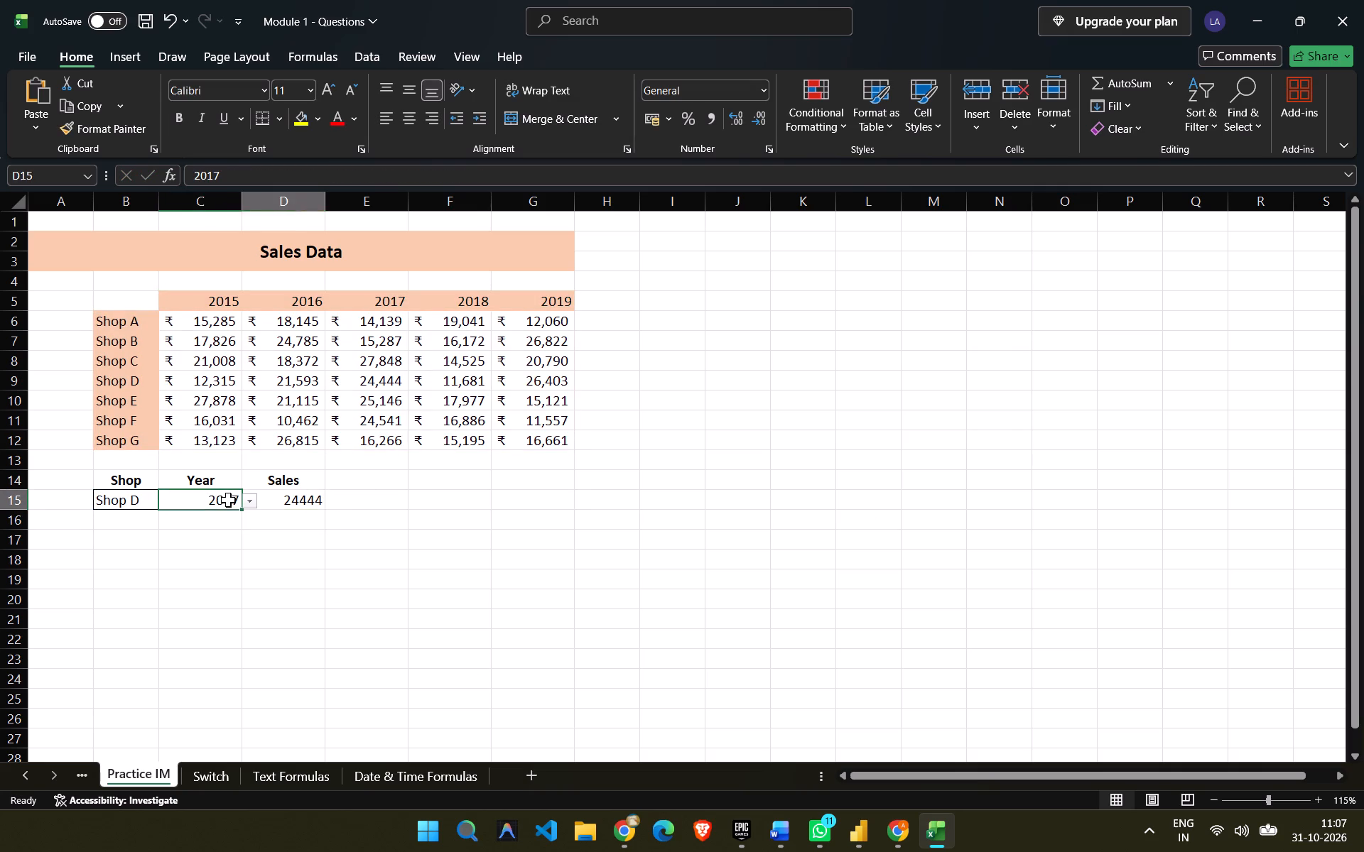
{"action": "key", "text": "Left"}
{"action": "left_click", "coordinate": [238, 175]}
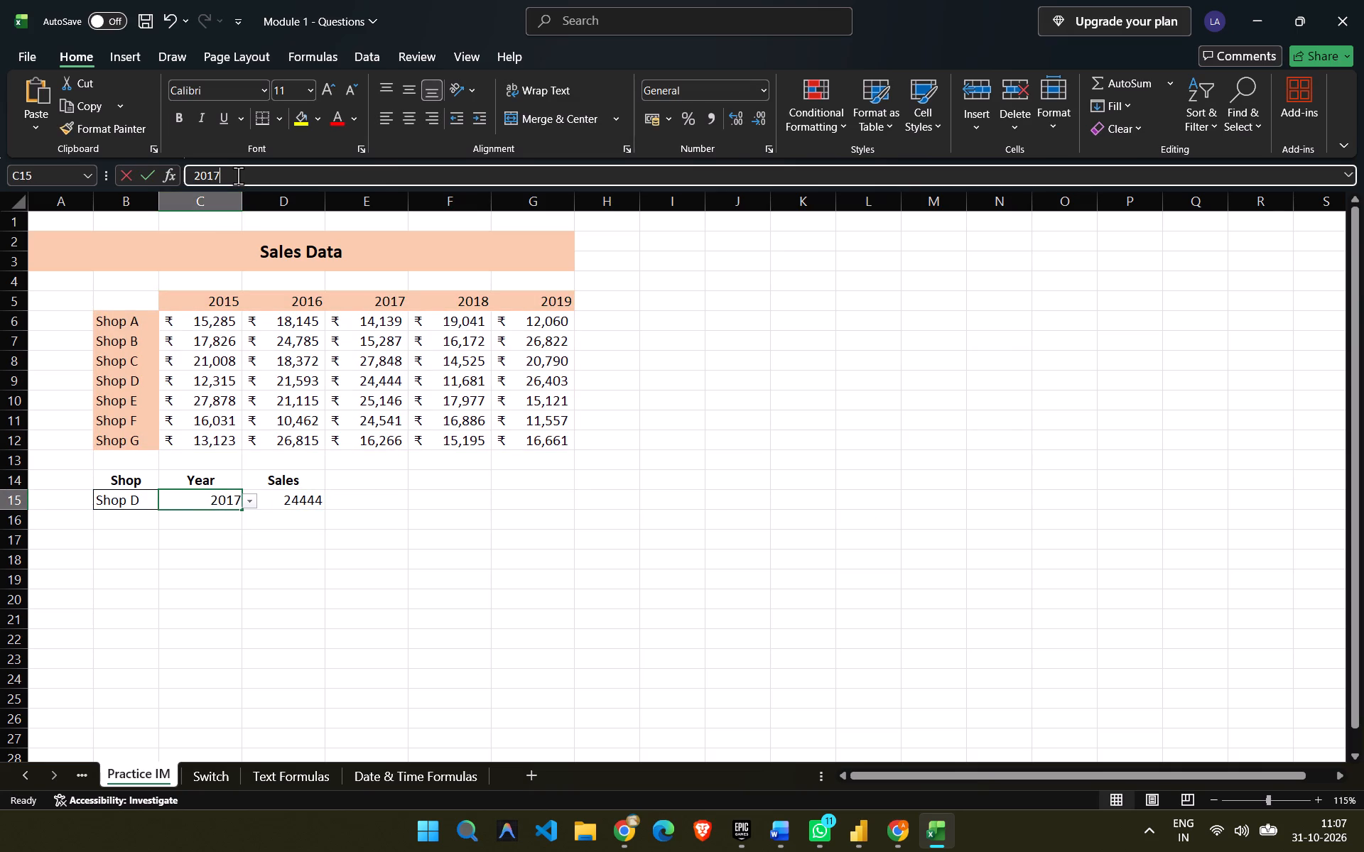
{"action": "key", "text": "BackSpace"}
{"action": "key", "text": "8"}
{"action": "key", "text": "Return"}
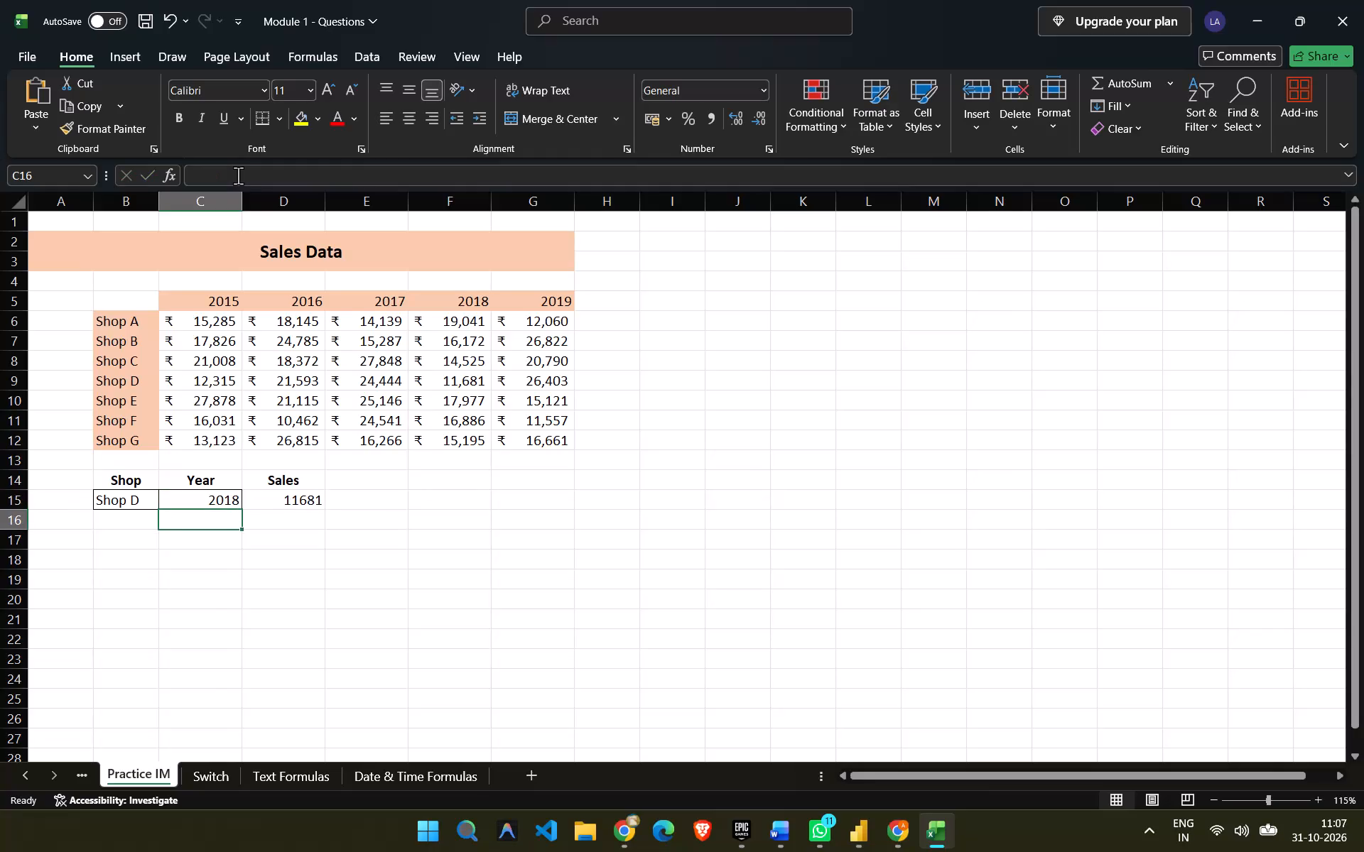
Switch to the Google AI conversation in Chrome and ask "how xlookup works".
{"action": "left_click", "coordinate": [279, 508]}
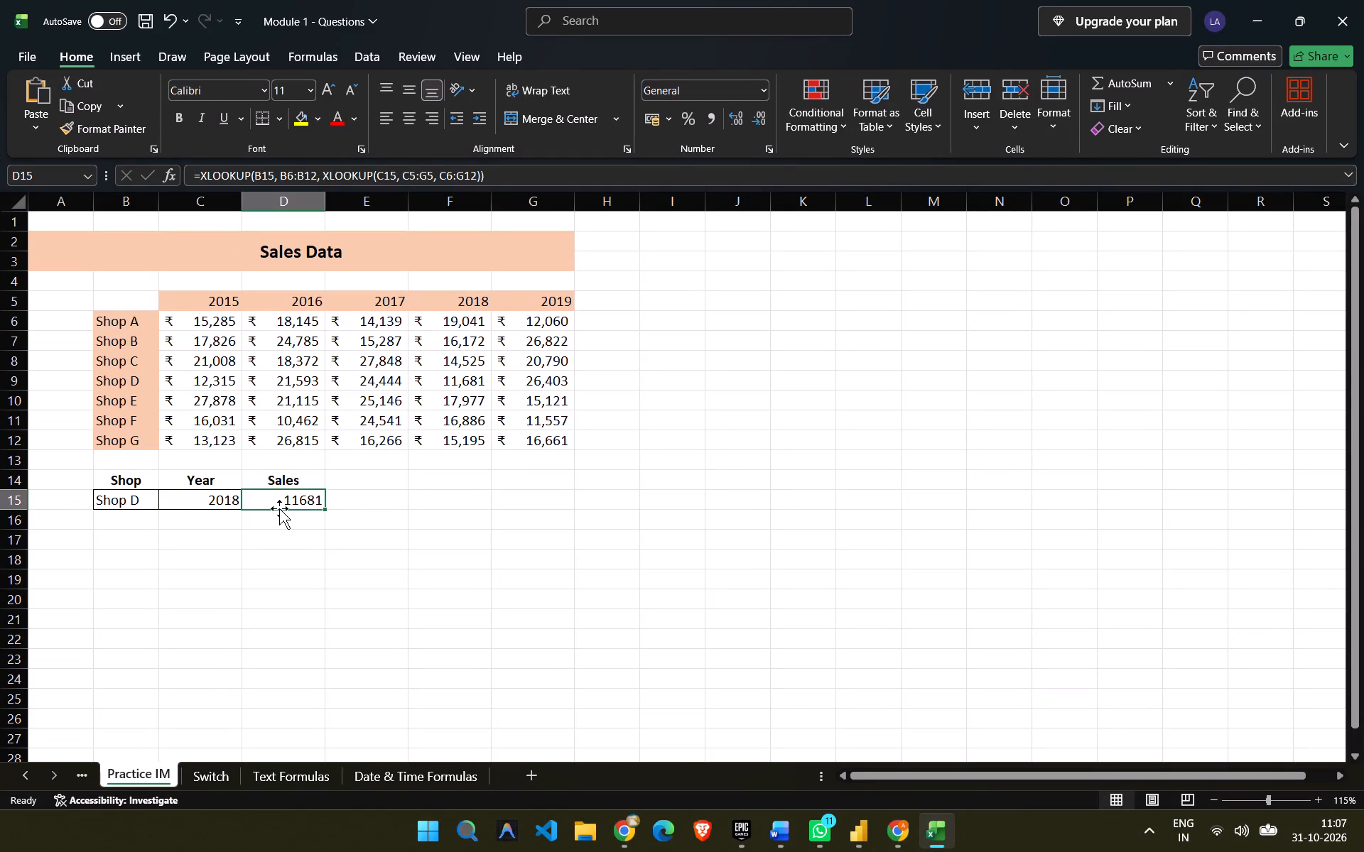
{"action": "key", "text": "alt+Tab"}
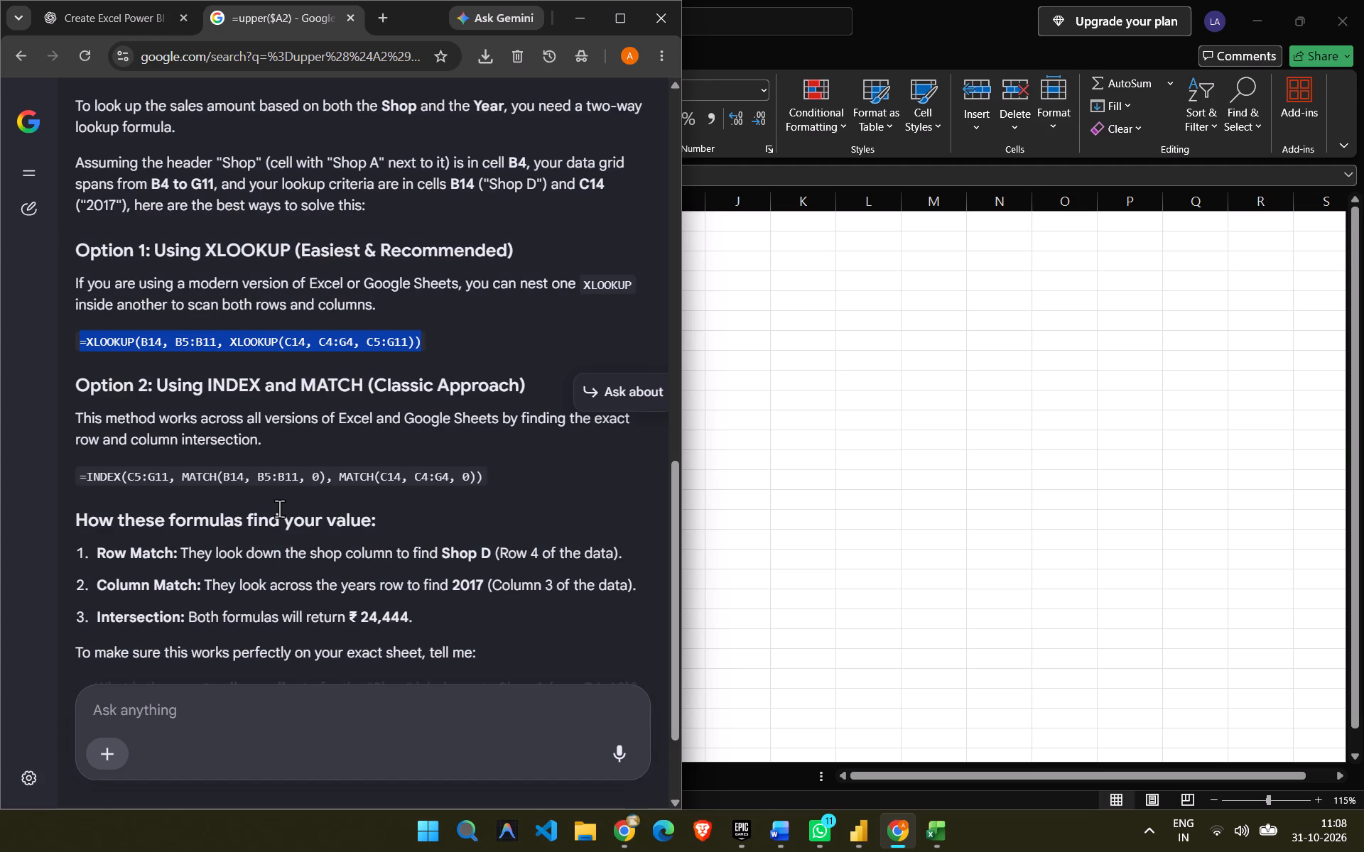
{"action": "left_click", "coordinate": [578, 3]}
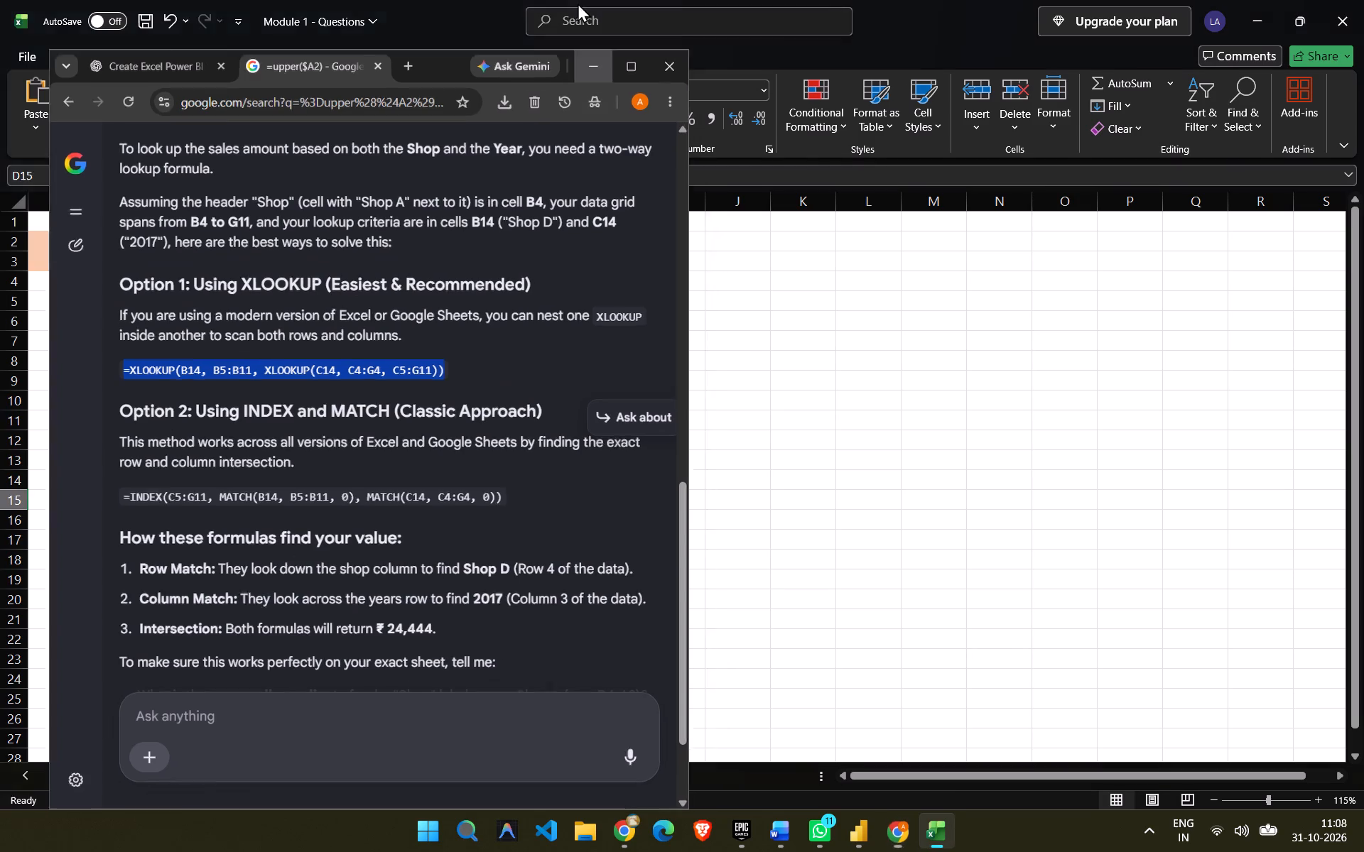
{"action": "key", "text": "alt+Tab"}
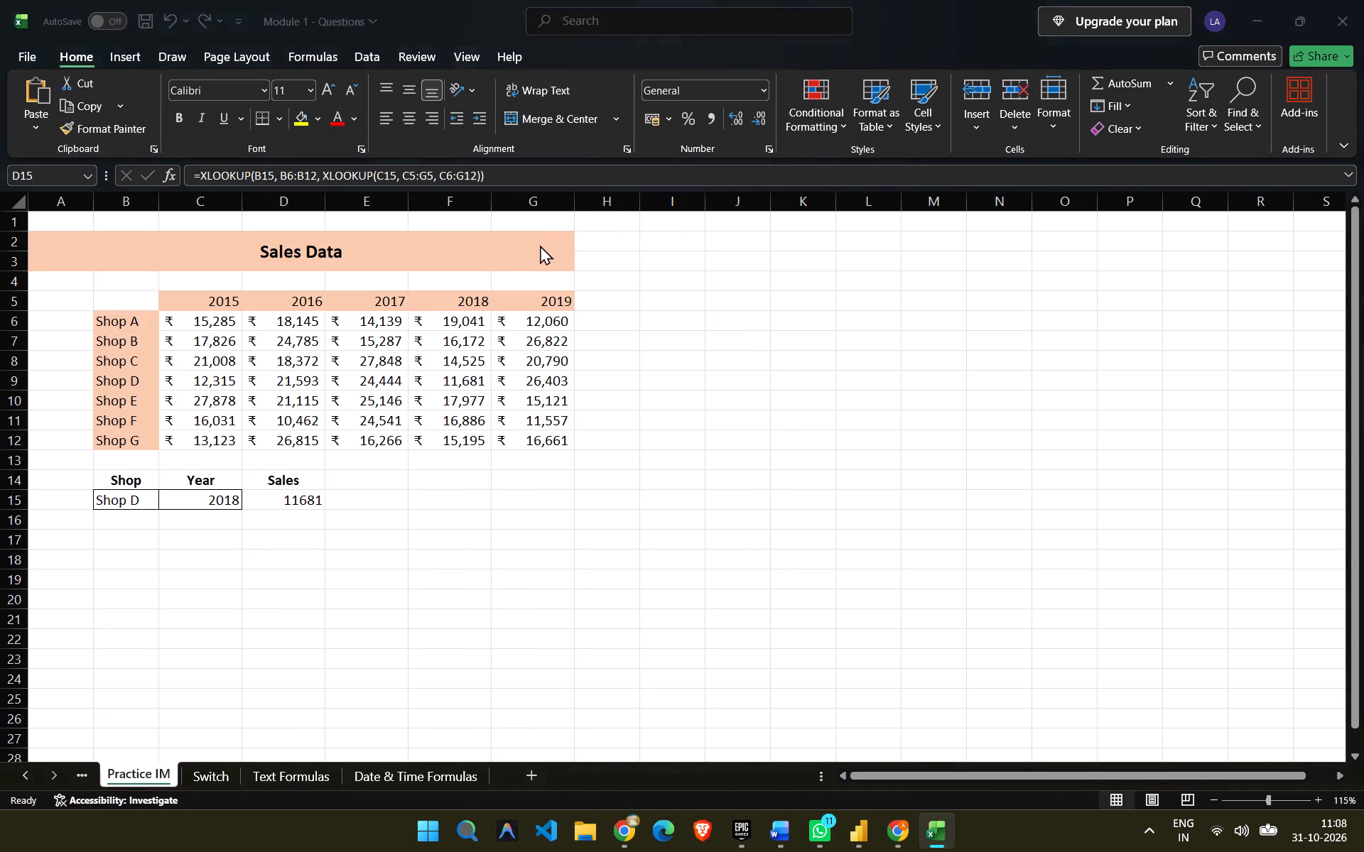
{"action": "left_click", "coordinate": [346, 694]}
{"action": "left_click", "coordinate": [333, 711]}
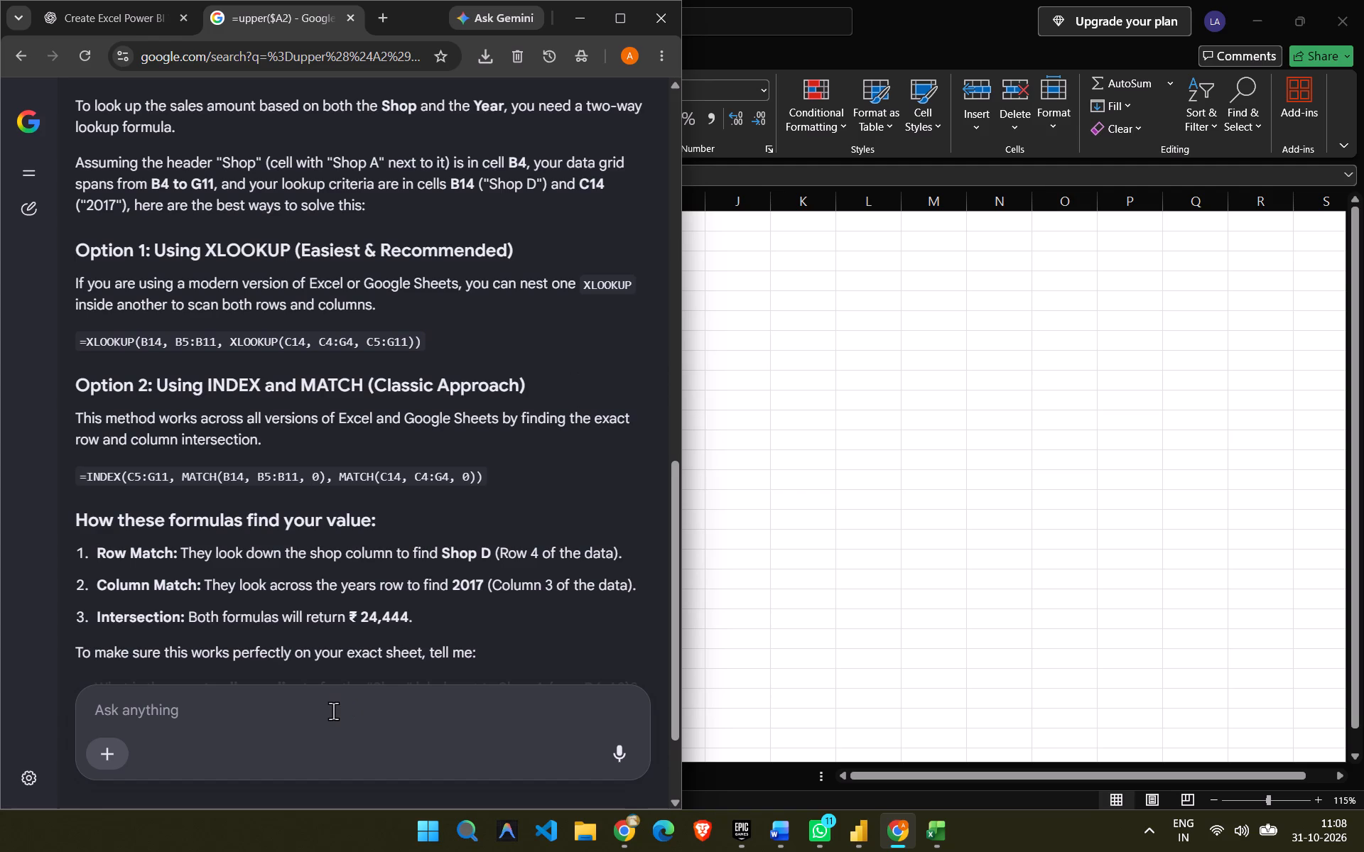
{"action": "type", "text": "how"}
{"action": "key", "text": "space"}
{"action": "type", "text": "xlookup word"}
{"action": "key", "text": "BackSpace"}
{"action": "key", "text": "s"}
{"action": "key", "text": "BackSpace"}
{"action": "type", "text": "ks"}
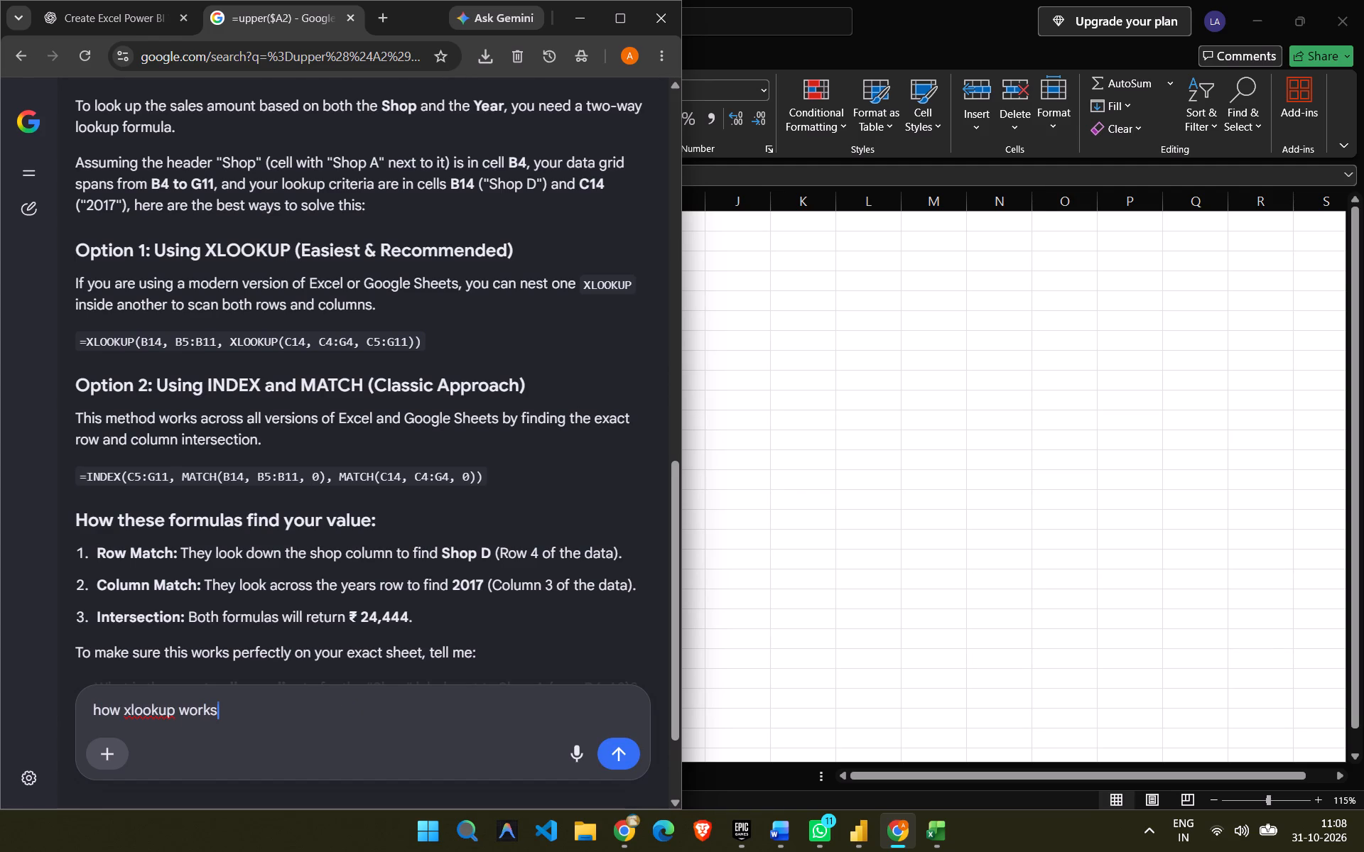
{"action": "key", "text": "Return"}
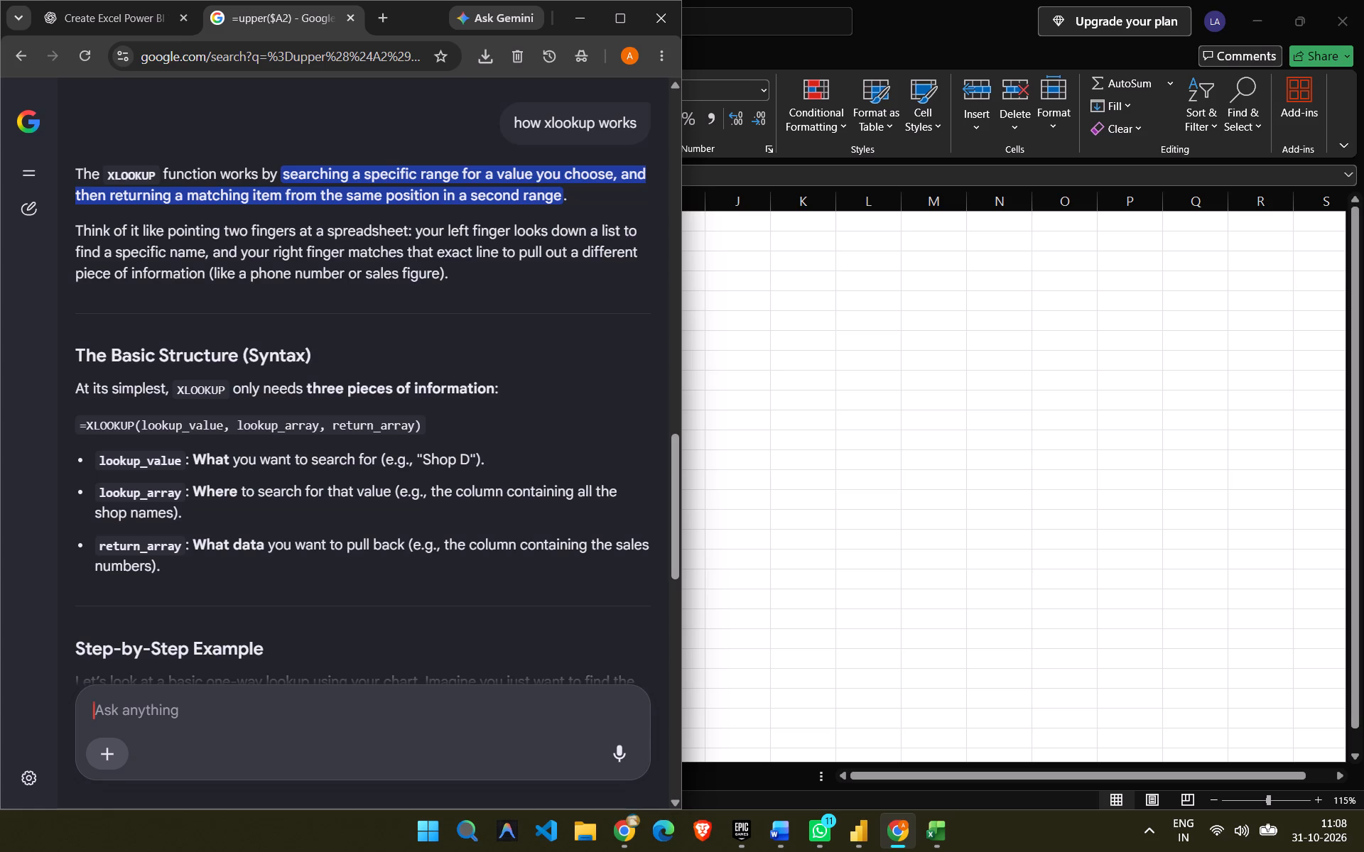
Return to the Excel workbook and set the shop cell B15 to Shop E.
{"action": "key", "text": "alt+Tab"}
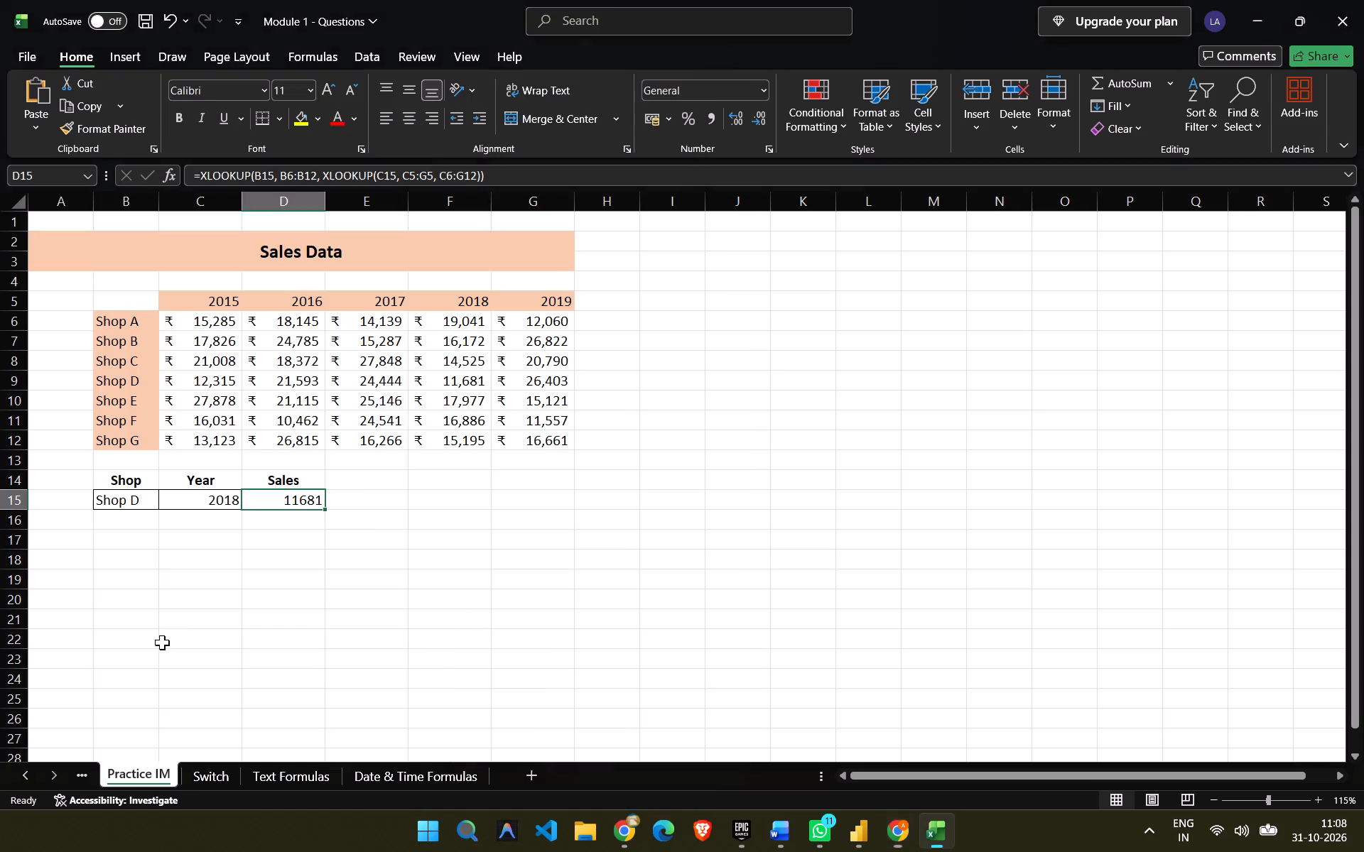
{"action": "left_click", "coordinate": [139, 498]}
{"action": "left_click", "coordinate": [141, 499]}
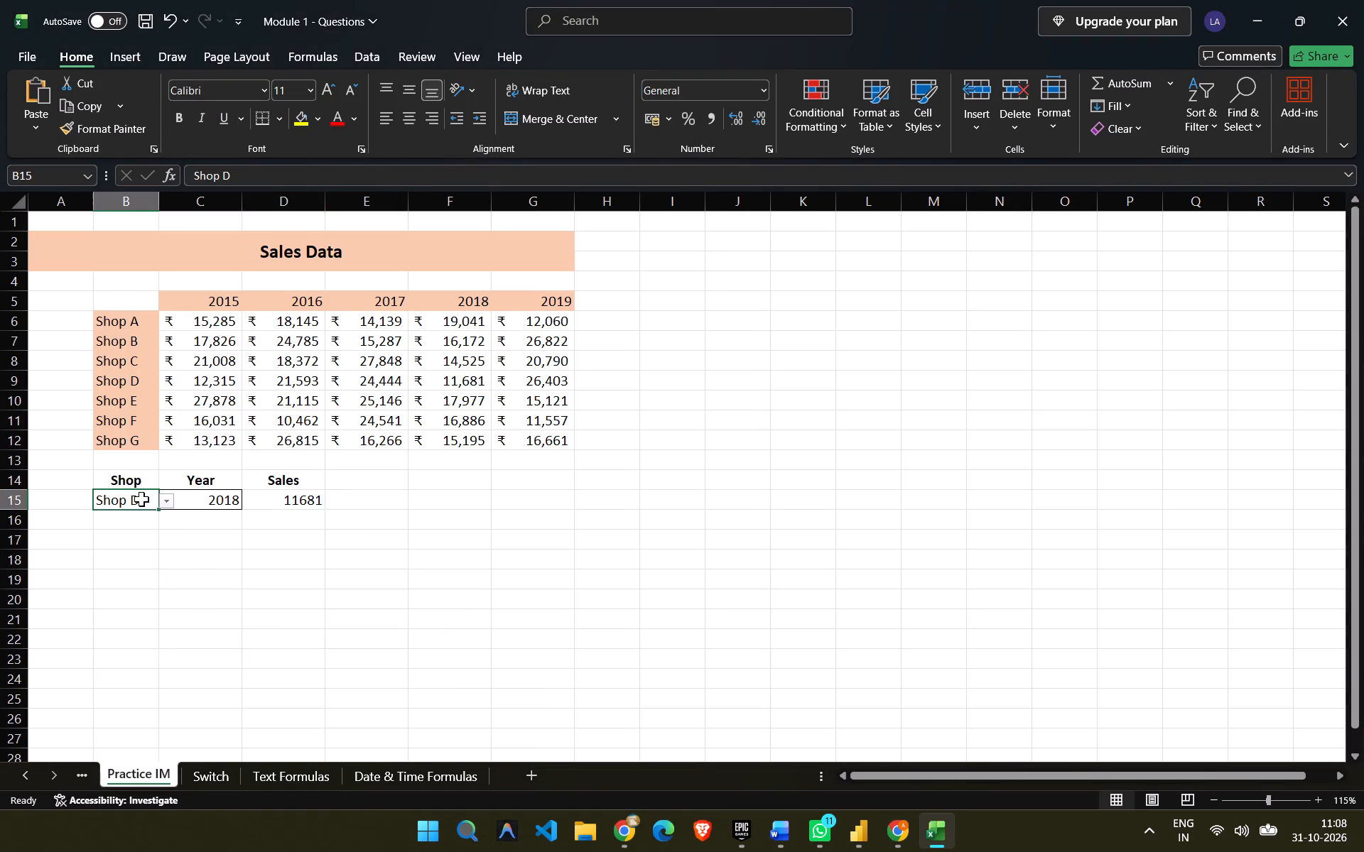
{"action": "left_click", "coordinate": [144, 505]}
{"action": "double_click", "coordinate": [144, 505]}
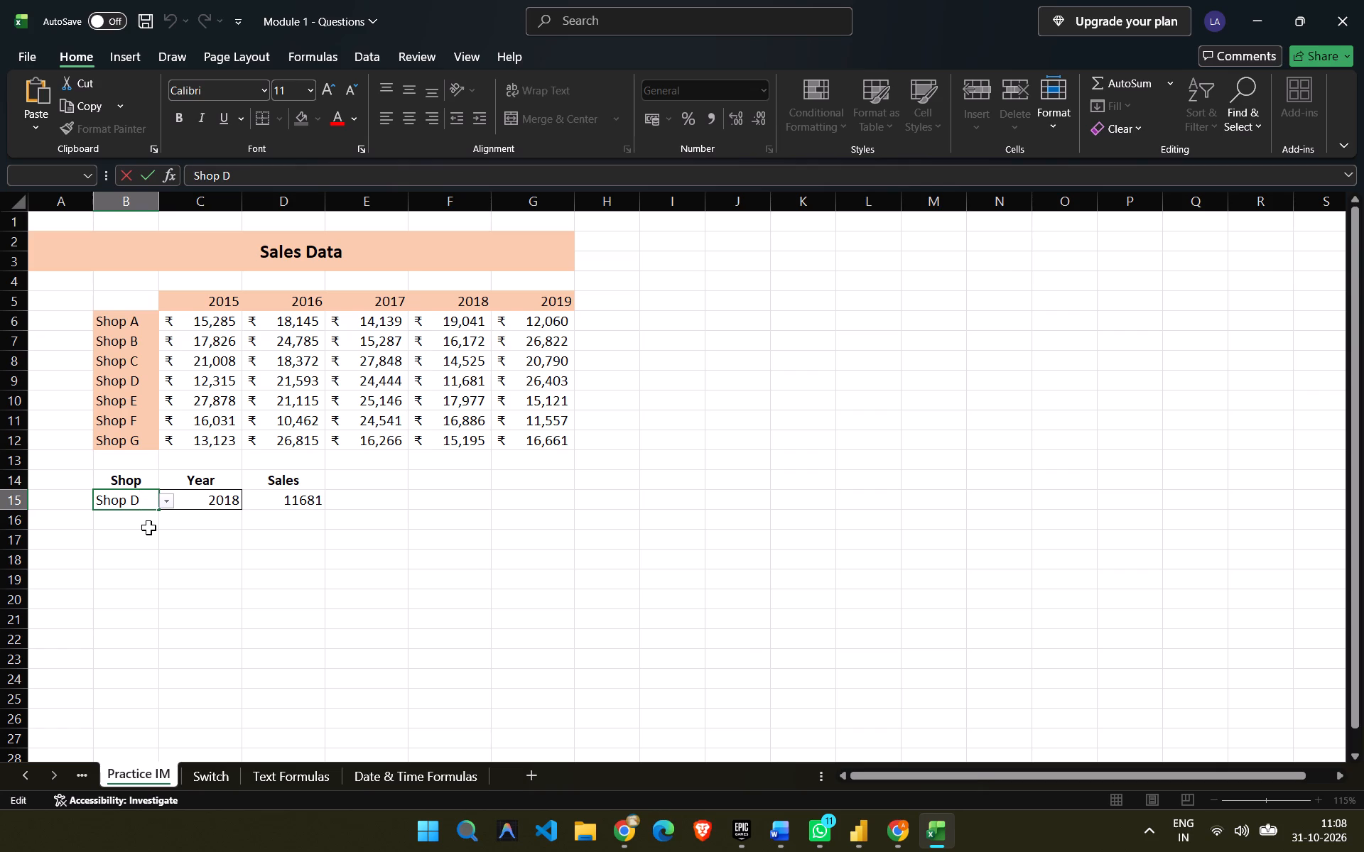
{"action": "key", "text": "BackSpace"}
{"action": "key", "text": "shift+r"}
{"action": "key", "text": "BackSpace"}
{"action": "key", "text": "shift+BackSpace"}
{"action": "key", "text": "shift+e"}
{"action": "key", "text": "BackSpace"}
{"action": "key", "text": "space"}
{"action": "key", "text": "shift+r"}
{"action": "key", "text": "shift+BackSpace"}
{"action": "key", "text": "shift+e"}
{"action": "key", "text": "Return"}
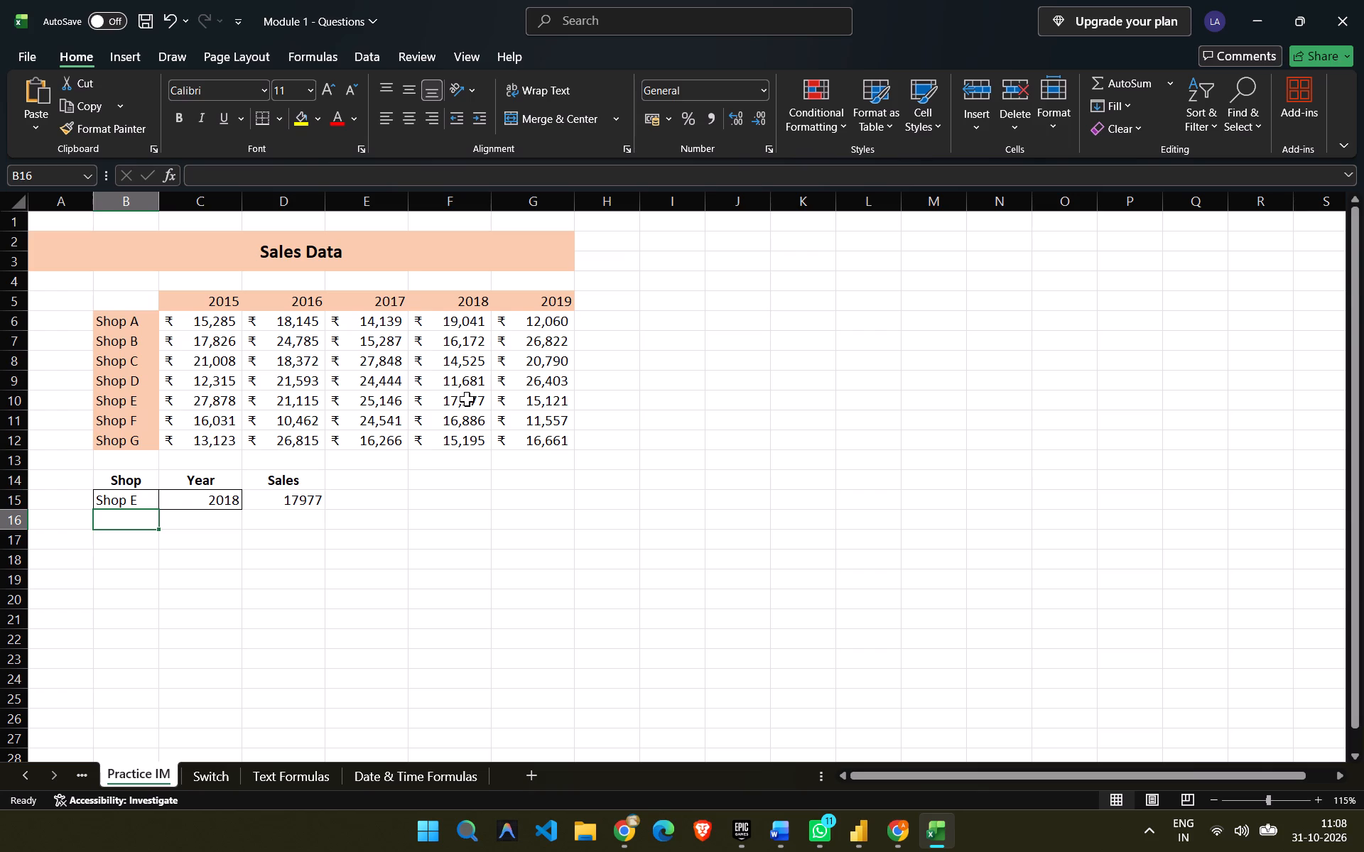
Compare the XLOOKUP syntax explanation in Chrome with the D15 formula in Excel, and close that Chrome window.
{"action": "key", "text": "alt+Tab"}
{"action": "key", "text": "alt+Tab"}
{"action": "key", "text": "alt+Tab"}
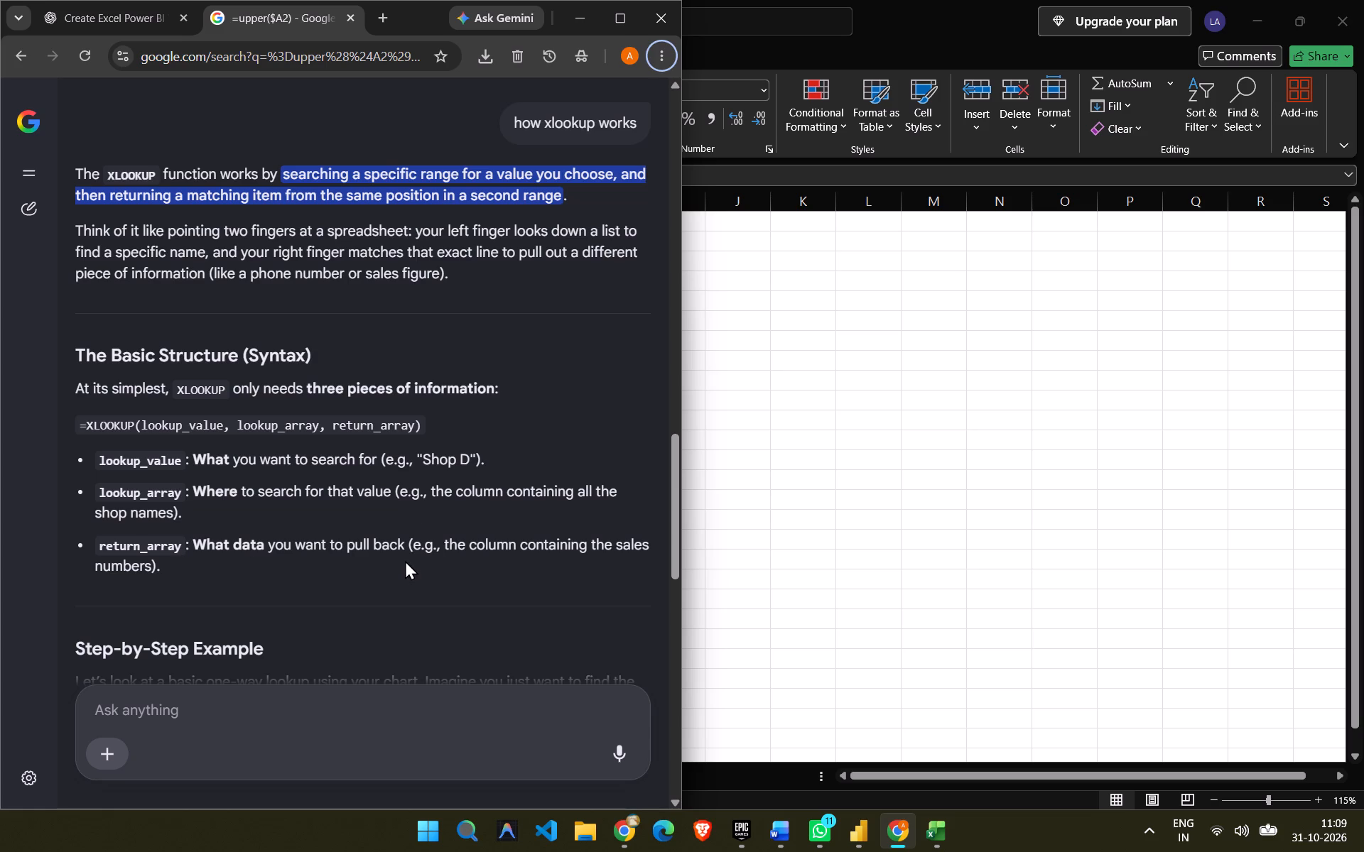
{"action": "key", "text": "alt+Tab"}
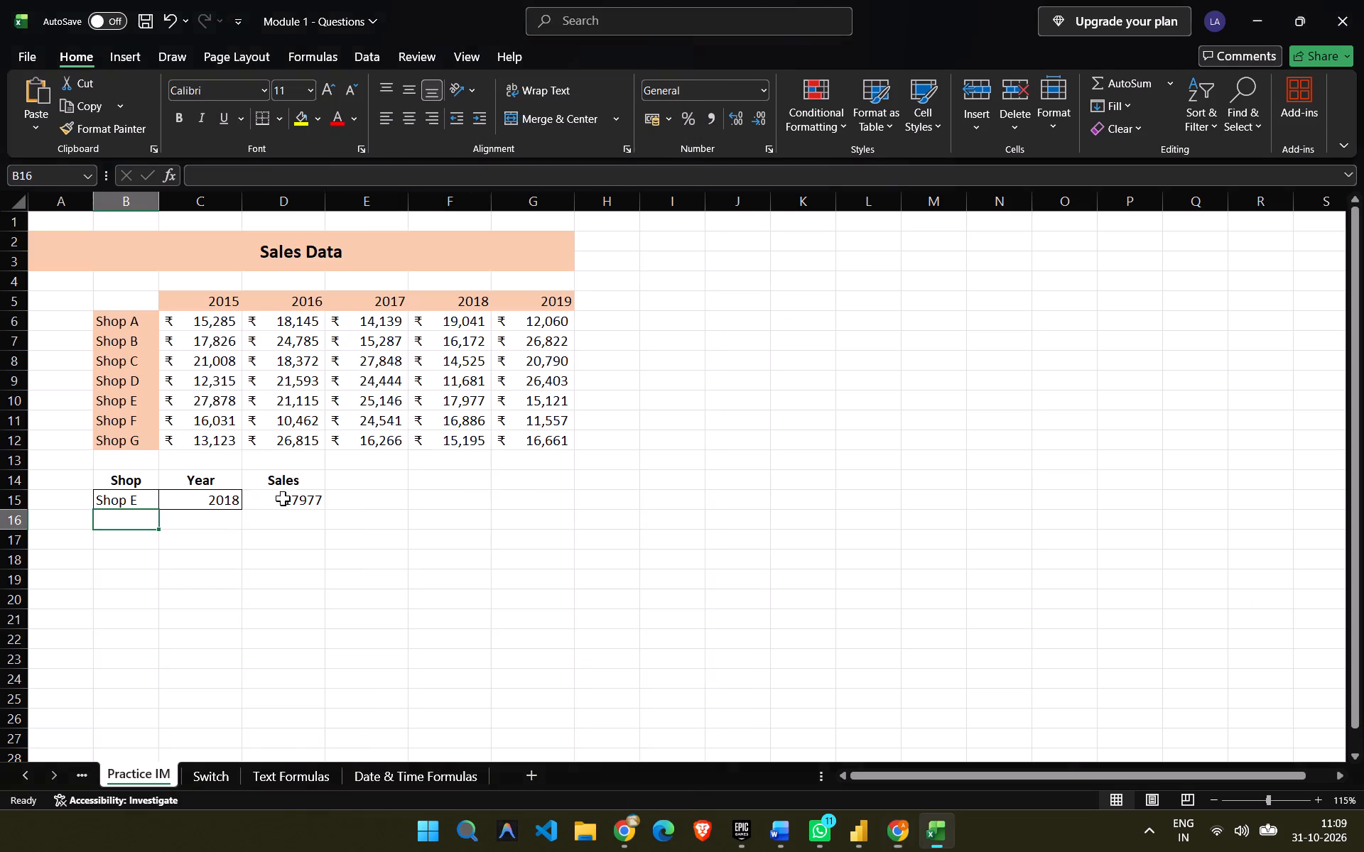
{"action": "left_click", "coordinate": [311, 504]}
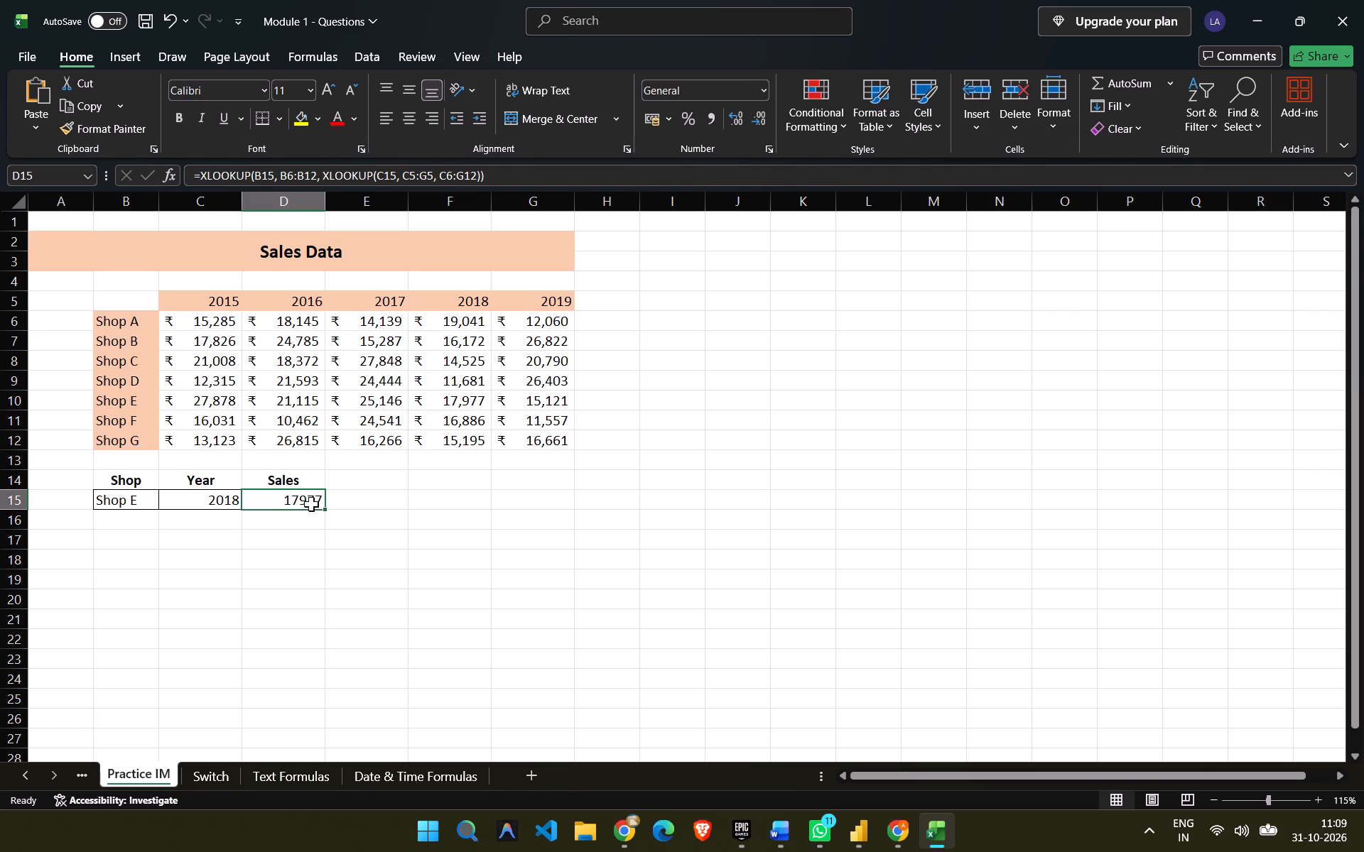
{"action": "key", "text": "alt+Tab"}
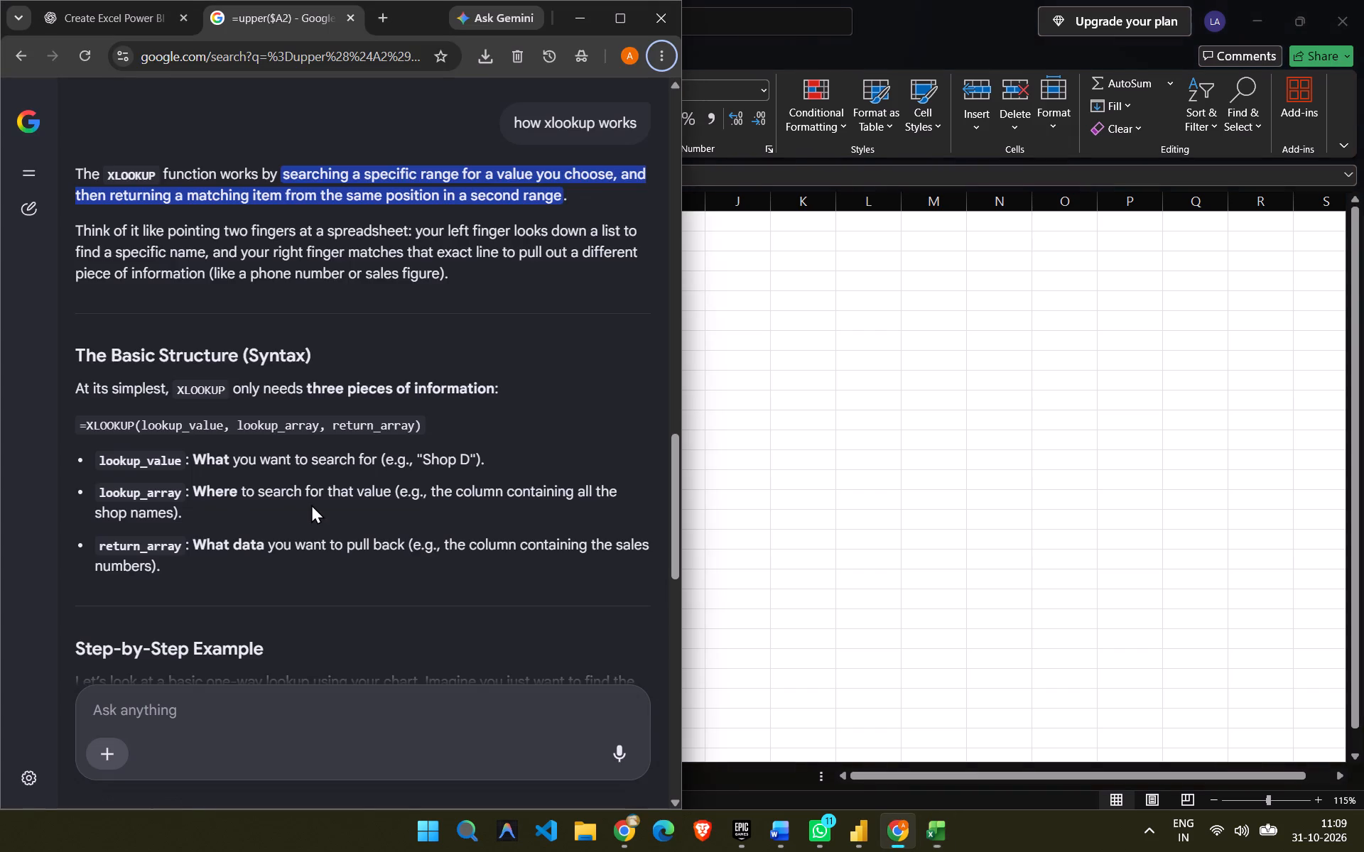
{"action": "scroll", "coordinate": [372, 545], "scroll_direction": "down", "scroll_amount": 2}
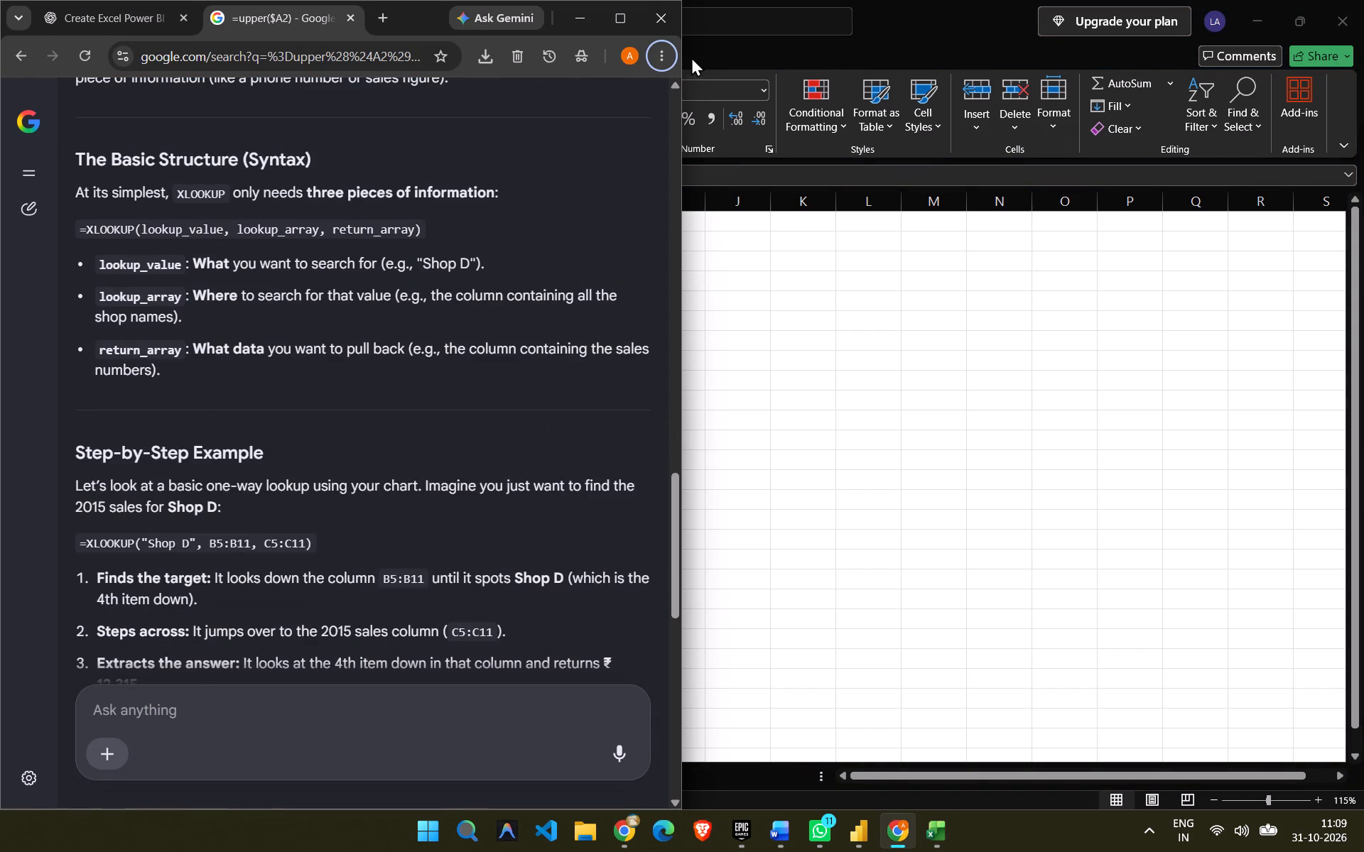
{"action": "left_click", "coordinate": [659, 21]}
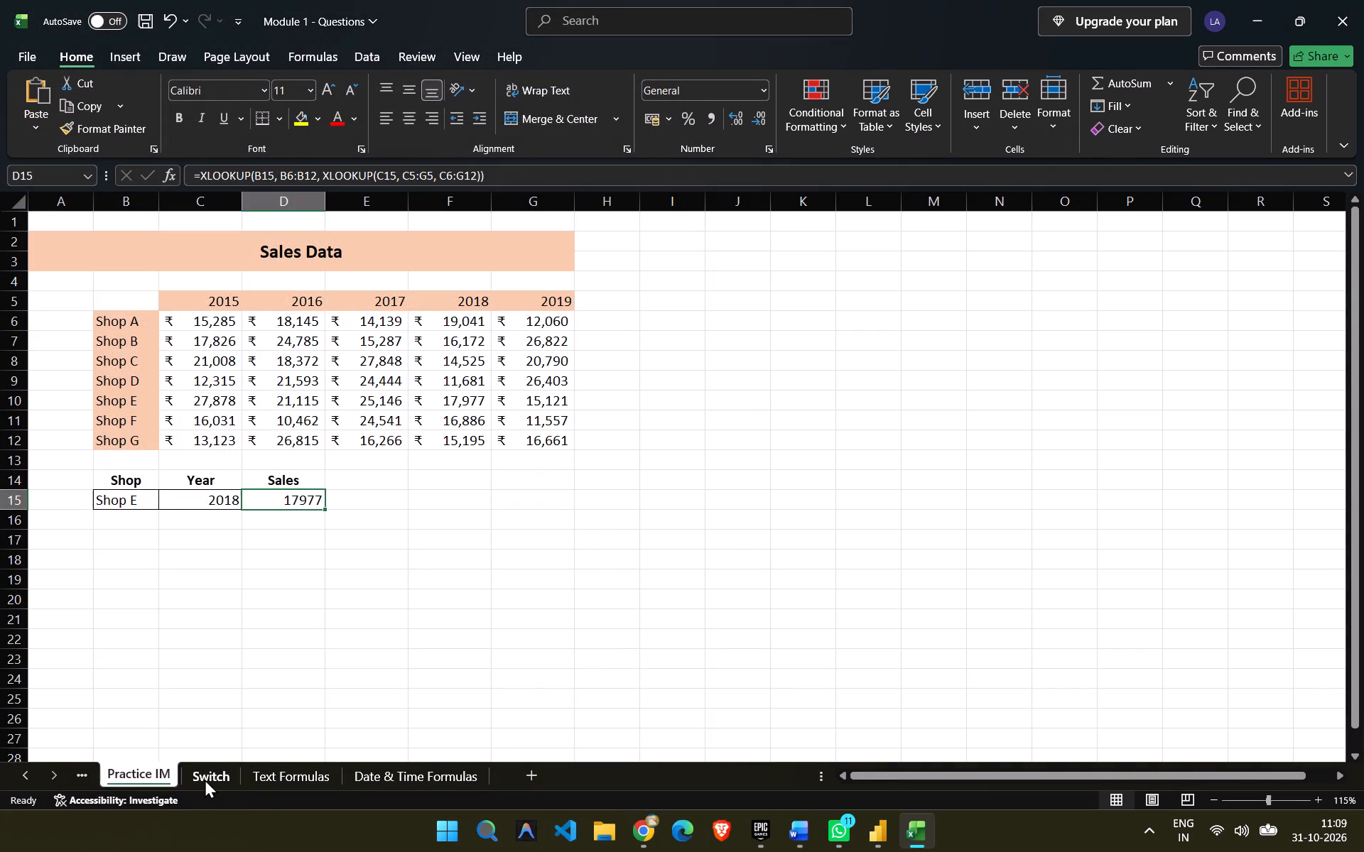
Open the Switch worksheet in the Excel workbook.
{"action": "left_click", "coordinate": [205, 779]}
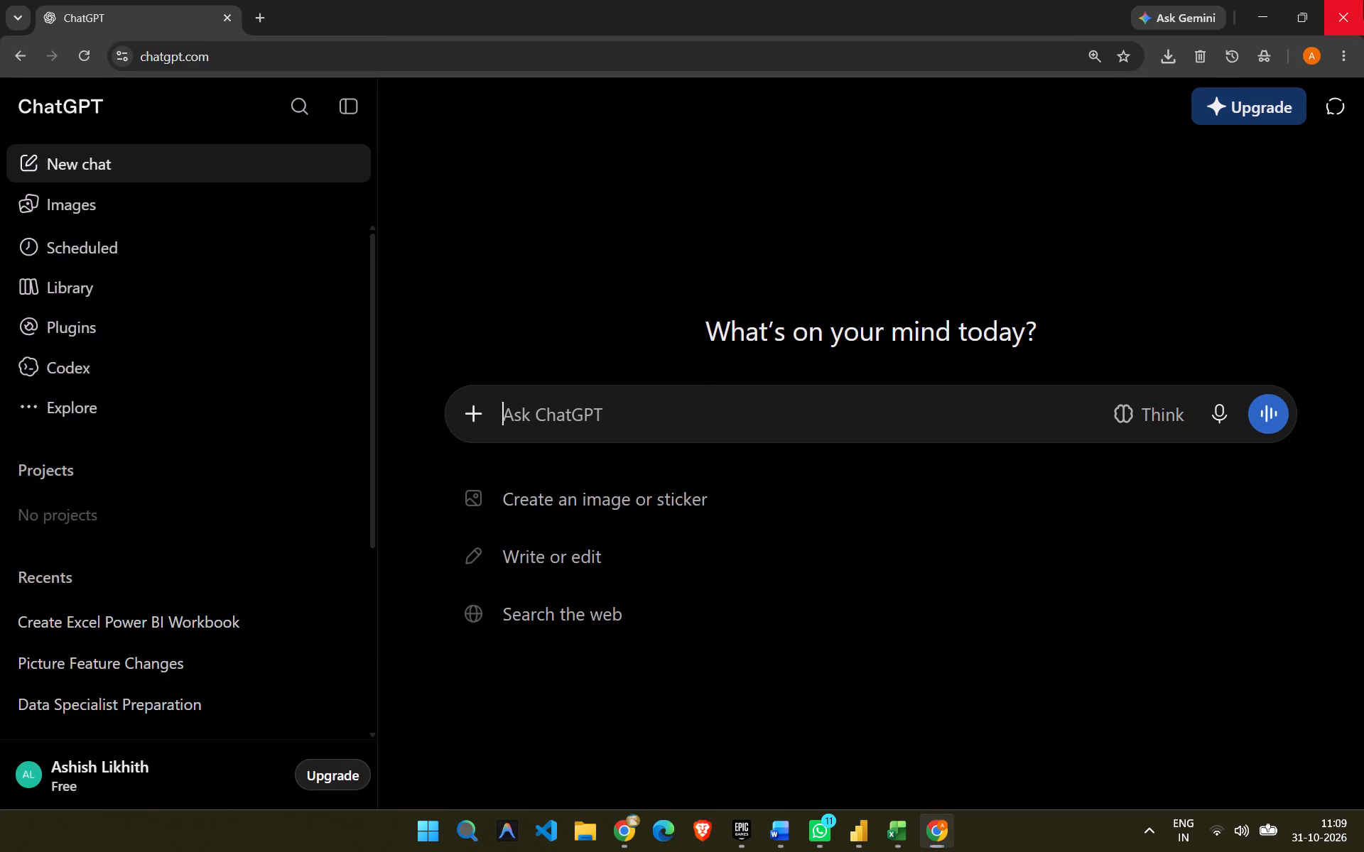
{"action": "scroll", "coordinate": [239, 582], "scroll_direction": "down", "scroll_amount": 4}
Capture the Switch sheet's size table and answer area, attach the image to the Google AI conversation, and ask "how to solve this".
{"action": "key", "text": "alt+Tab"}
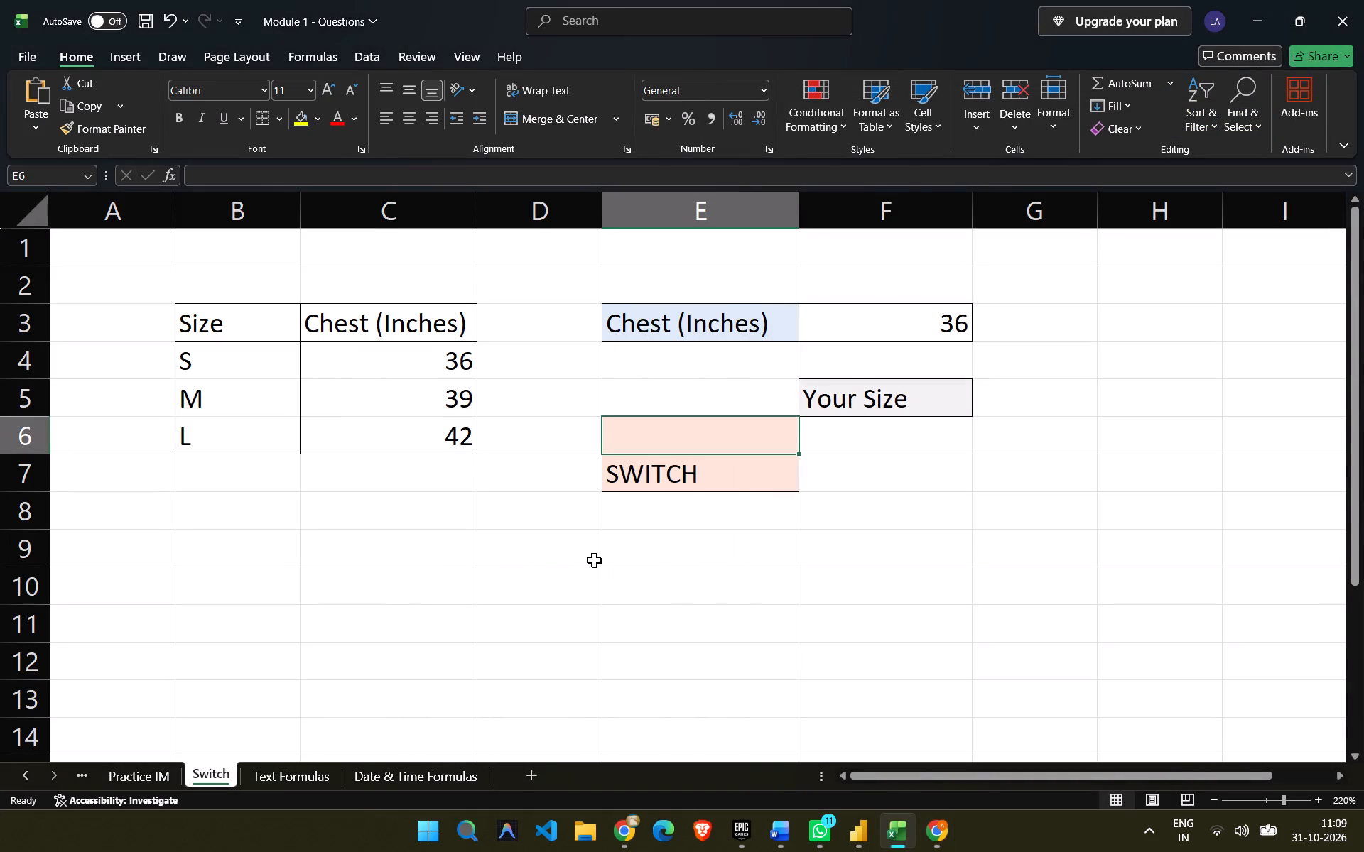
{"action": "key", "text": "Print"}
{"action": "scroll", "coordinate": [598, 558], "scroll_direction": "down", "scroll_amount": 2}
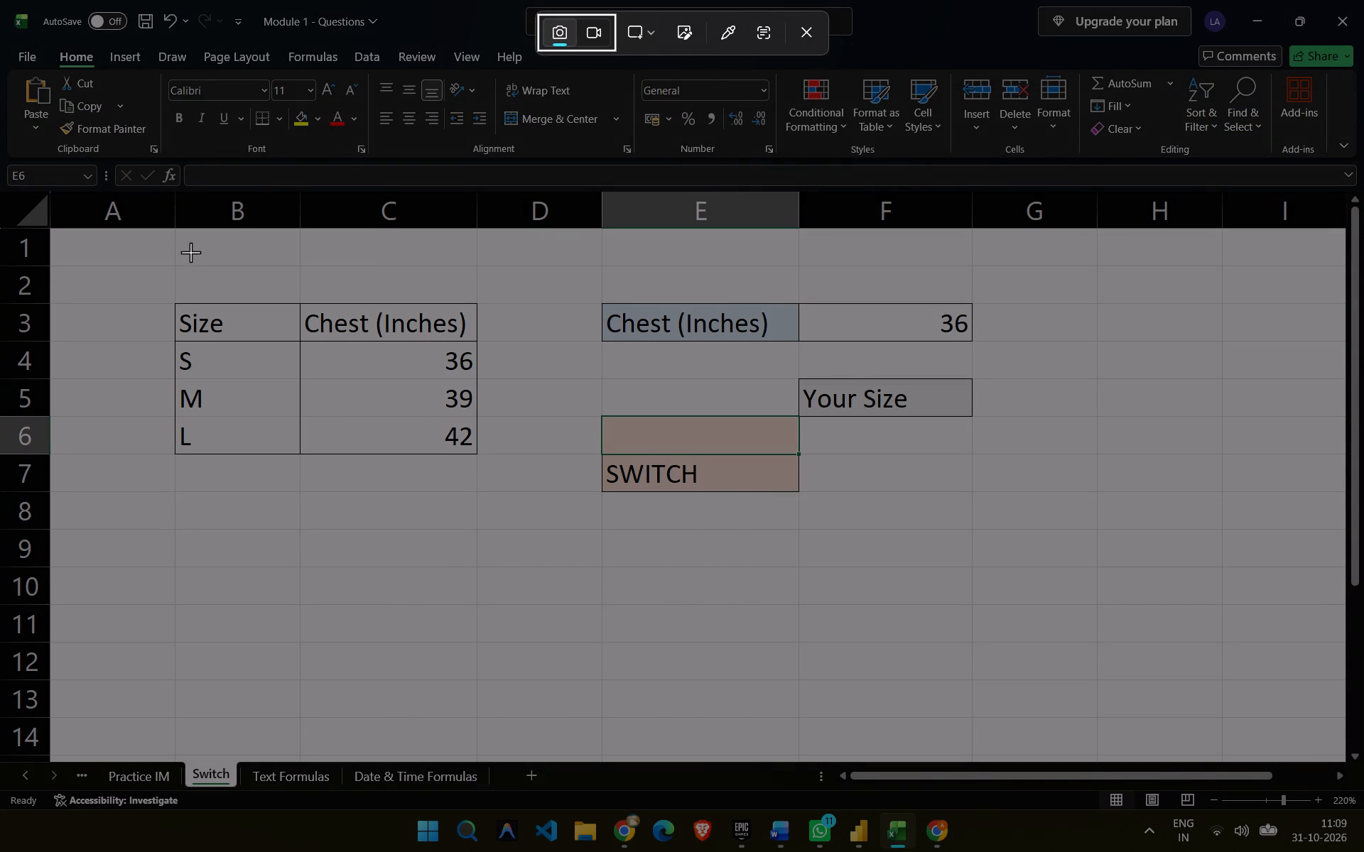
{"action": "left_click_drag", "start_coordinate": [151, 251], "coordinate": [1021, 610]}
{"action": "key", "text": "alt+Tab"}
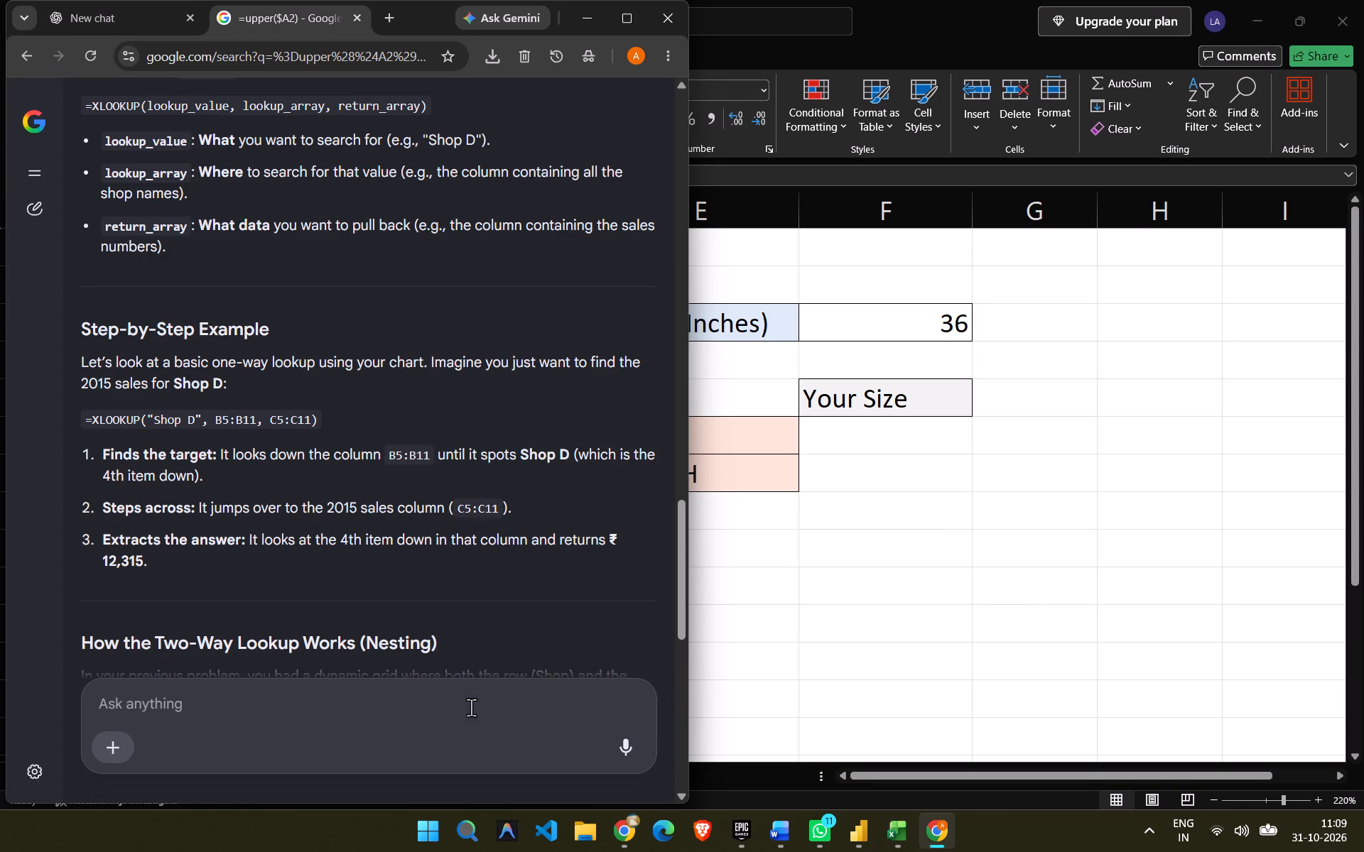
{"action": "left_click", "coordinate": [455, 697], "text": "ctrl"}
{"action": "key", "text": "ctrl+v"}
{"action": "key", "text": "Return"}
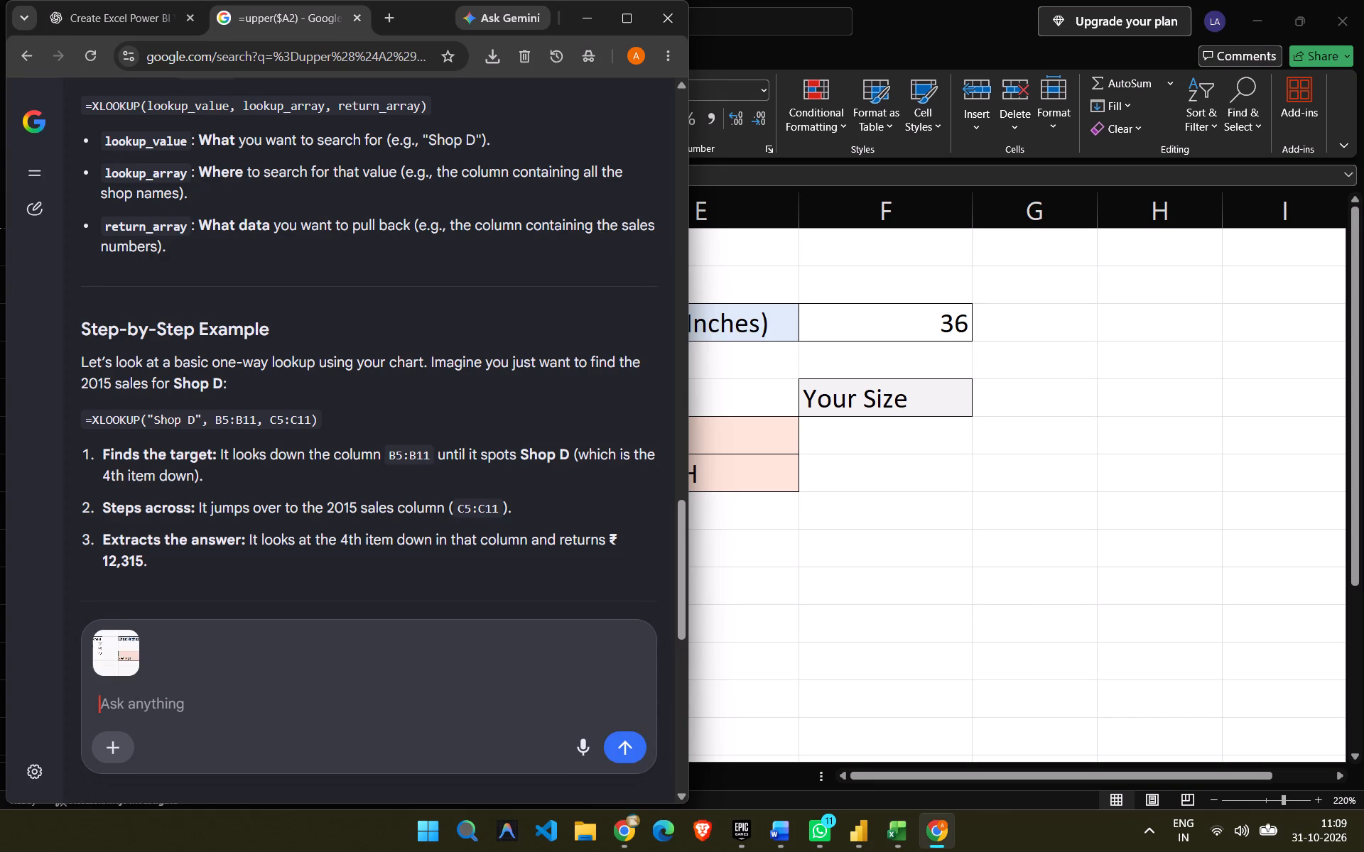
{"action": "type", "text": "how to solve this"}
{"action": "key", "text": "Return"}
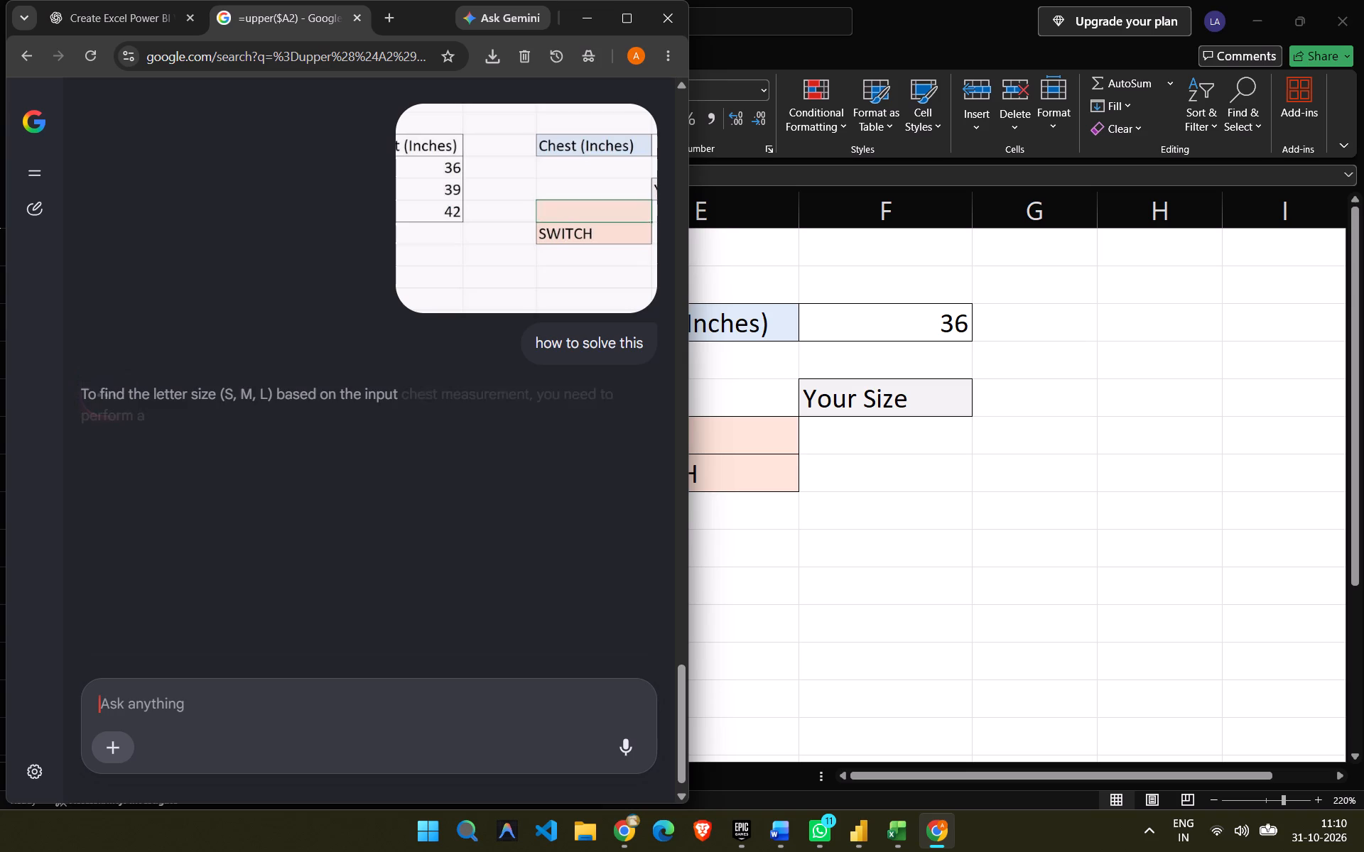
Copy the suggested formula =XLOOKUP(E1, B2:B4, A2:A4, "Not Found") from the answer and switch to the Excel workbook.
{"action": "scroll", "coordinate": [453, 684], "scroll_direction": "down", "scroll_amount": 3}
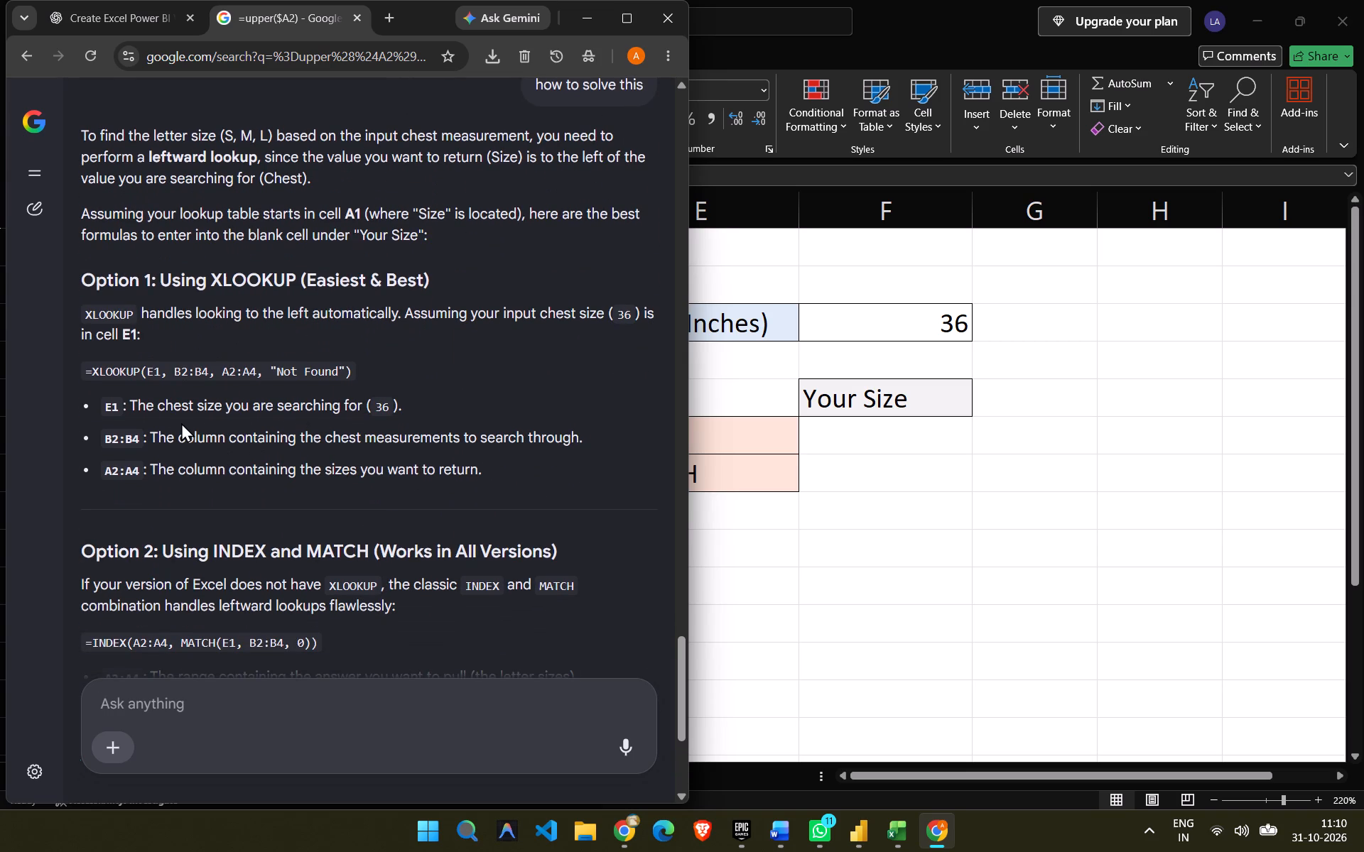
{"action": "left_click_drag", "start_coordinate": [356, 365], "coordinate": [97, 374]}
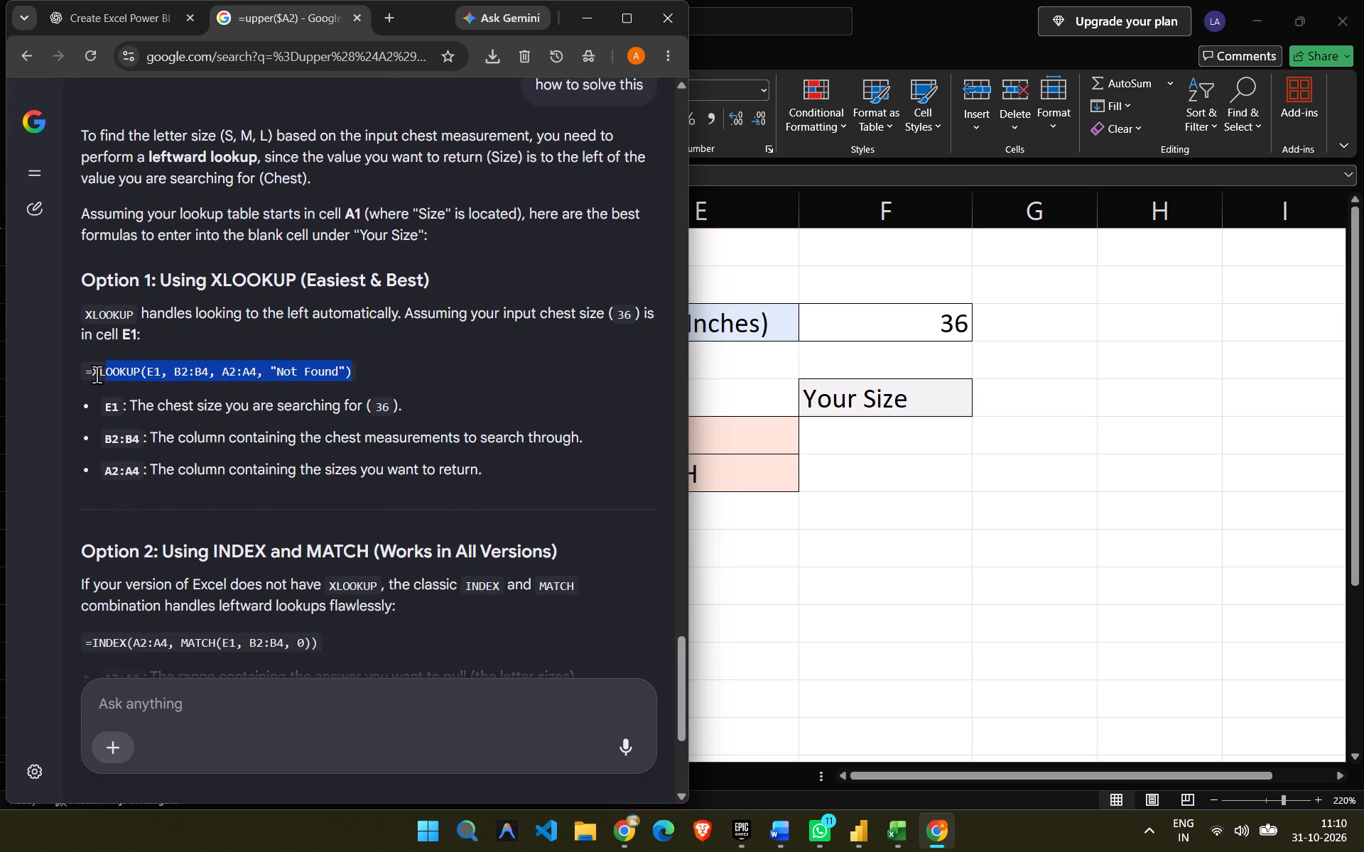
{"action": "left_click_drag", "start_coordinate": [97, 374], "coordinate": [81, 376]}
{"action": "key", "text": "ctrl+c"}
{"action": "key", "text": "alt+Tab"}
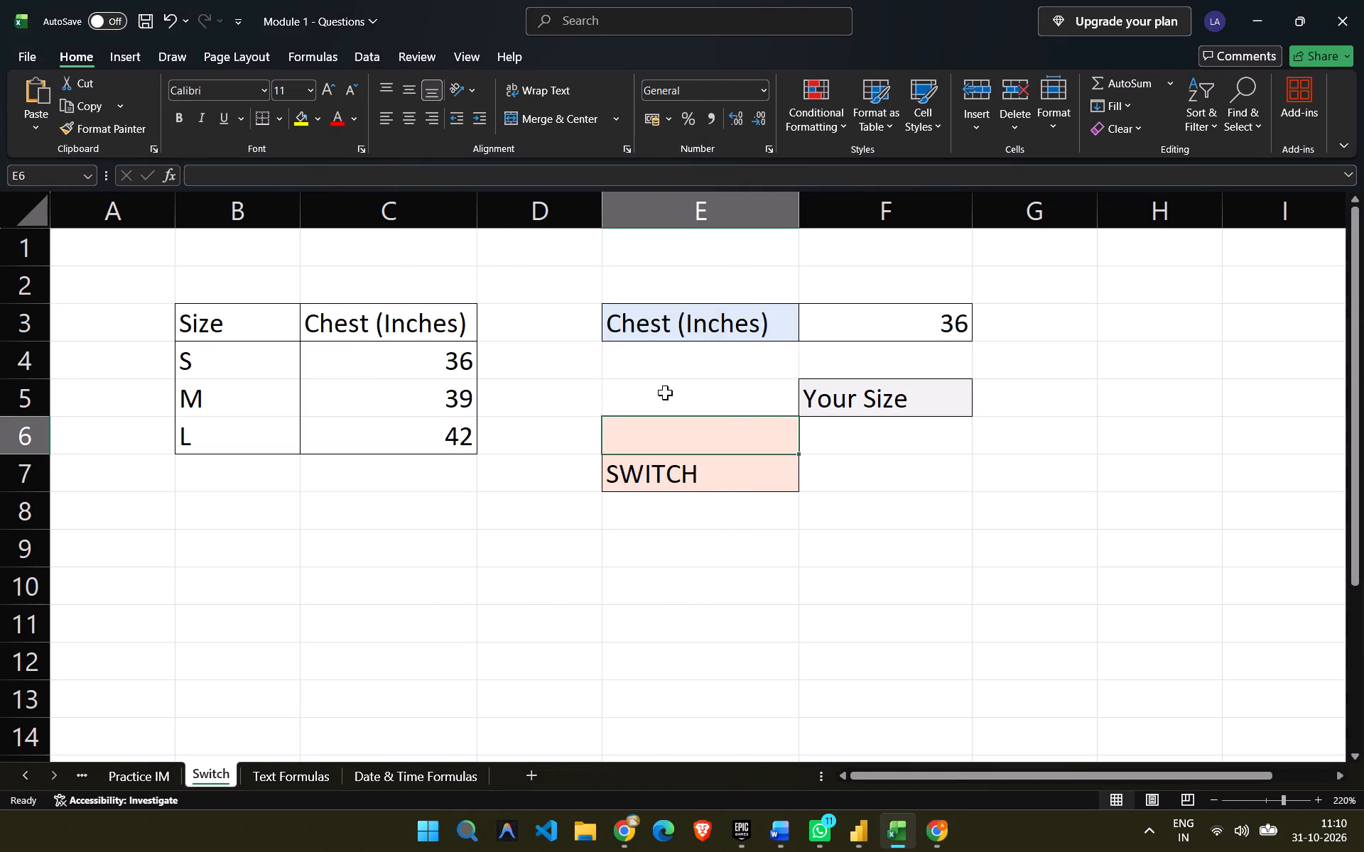
Compare the cell references in the suggested XLOOKUP and INDEX/MATCH formulas with the layout of the Switch sheet.
{"action": "key", "text": "alt+Tab"}
{"action": "scroll", "coordinate": [340, 501], "scroll_direction": "down", "scroll_amount": 1}
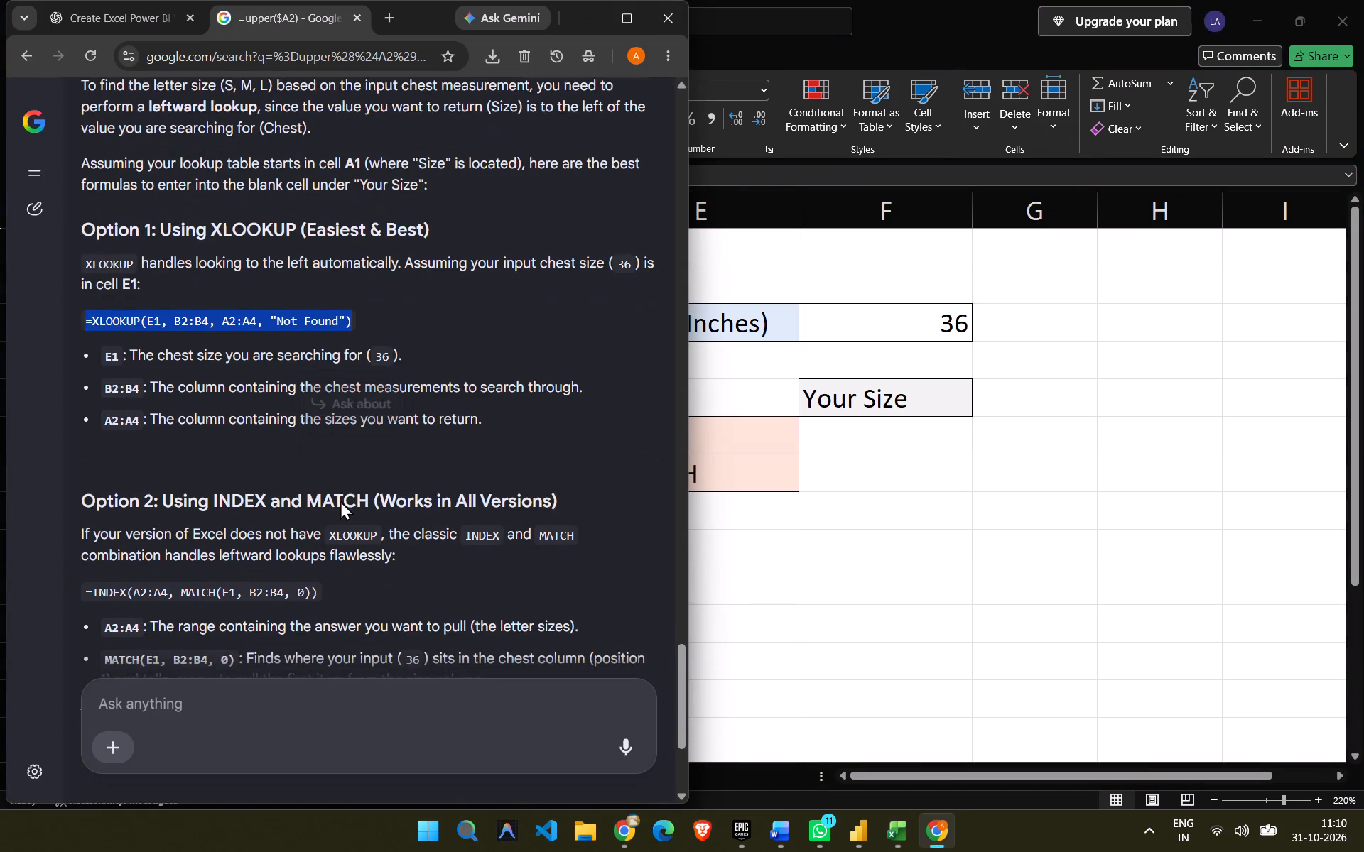
{"action": "scroll", "coordinate": [340, 501], "scroll_direction": "down", "scroll_amount": 1}
{"action": "scroll", "coordinate": [340, 501], "scroll_direction": "up", "scroll_amount": 1}
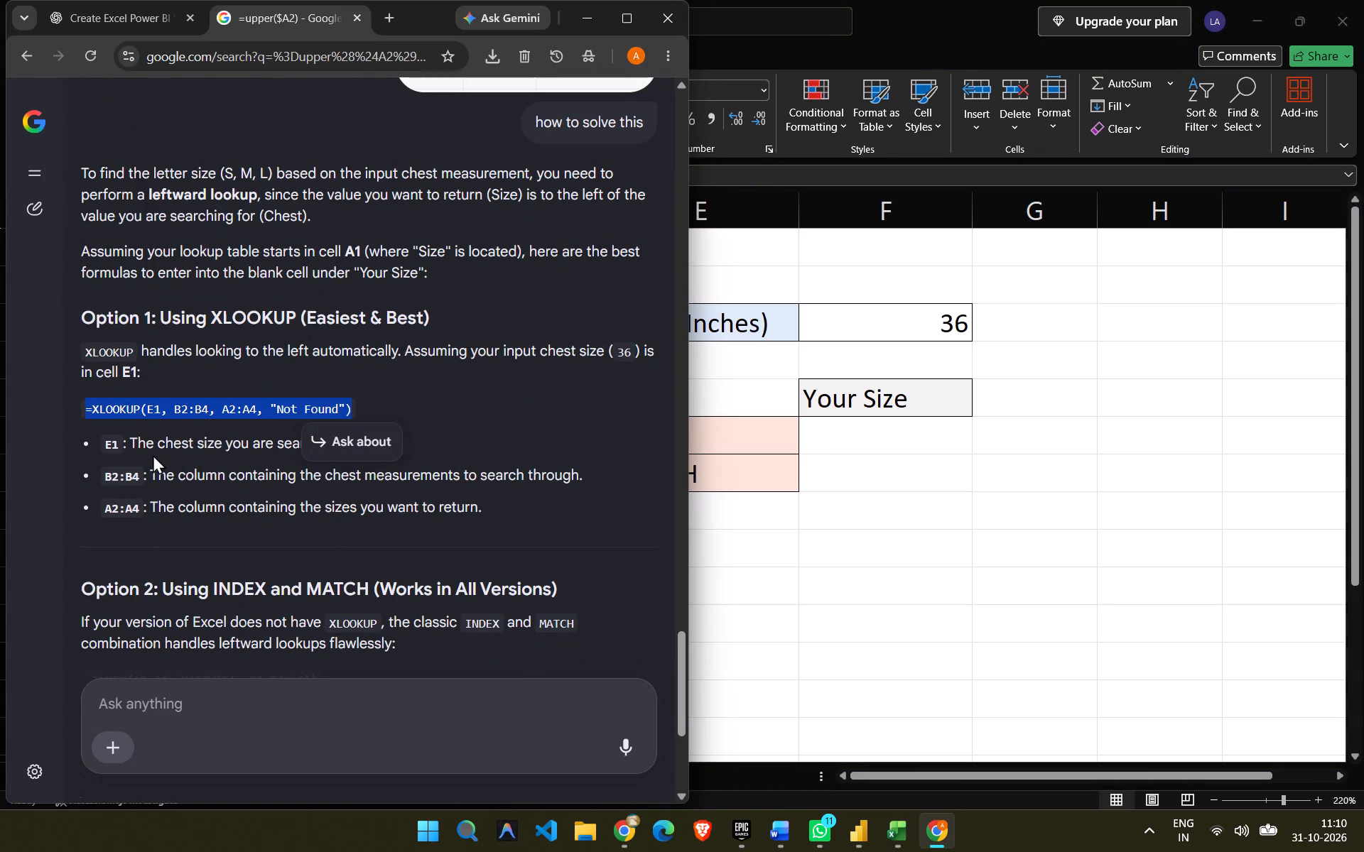
{"action": "key", "text": "alt+Tab"}
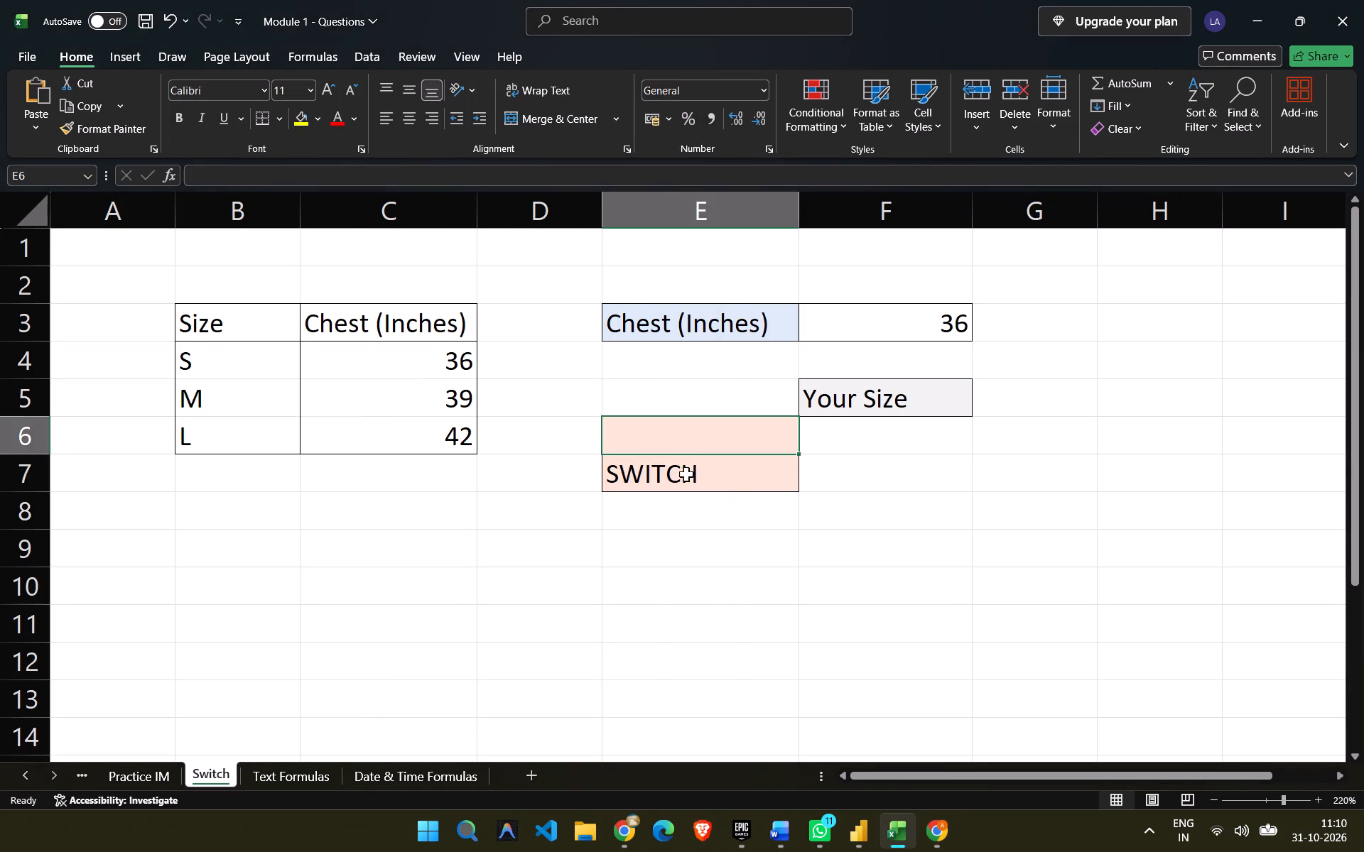
{"action": "key", "text": "alt+Tab"}
{"action": "key", "text": "alt+Tab"}
{"action": "key", "text": "alt+Tab"}
{"action": "key", "text": "alt+Tab"}
Capture the Switch sheet again including its row and column headers, and attach the image to the Google AI conversation.
{"action": "key", "text": "Print"}
{"action": "left_click_drag", "start_coordinate": [0, 192], "coordinate": [1153, 575]}
{"action": "key", "text": "alt+Tab"}
{"action": "left_click", "coordinate": [529, 711]}
{"action": "key", "text": "ctrl+v"}
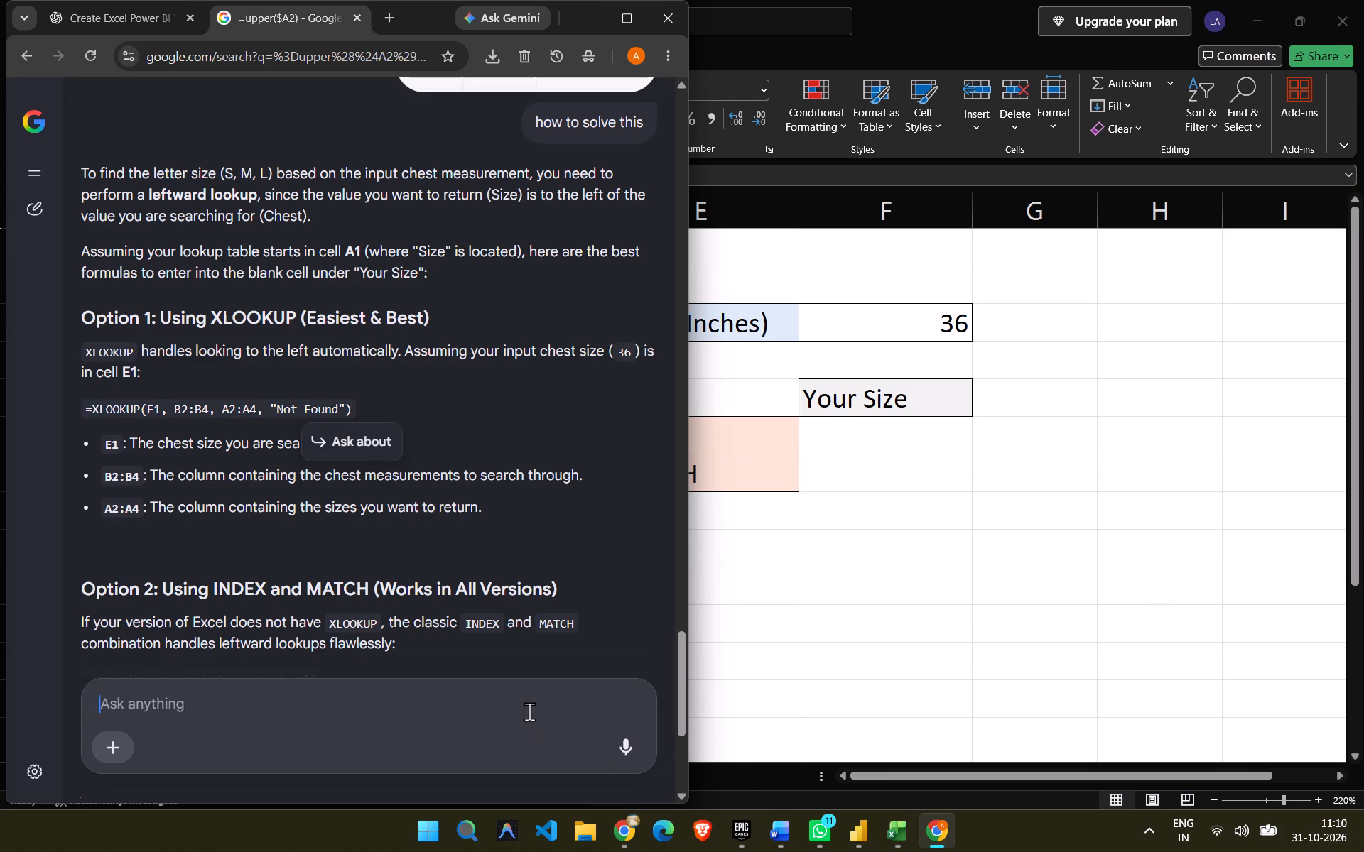
{"action": "key", "text": "Return"}
Ask "where should be this code" about the attached sheet image.
{"action": "type", "text": "where should be the"}
{"action": "key", "text": "BackSpace"}
{"action": "type", "text": "is"}
{"action": "key", "text": "space"}
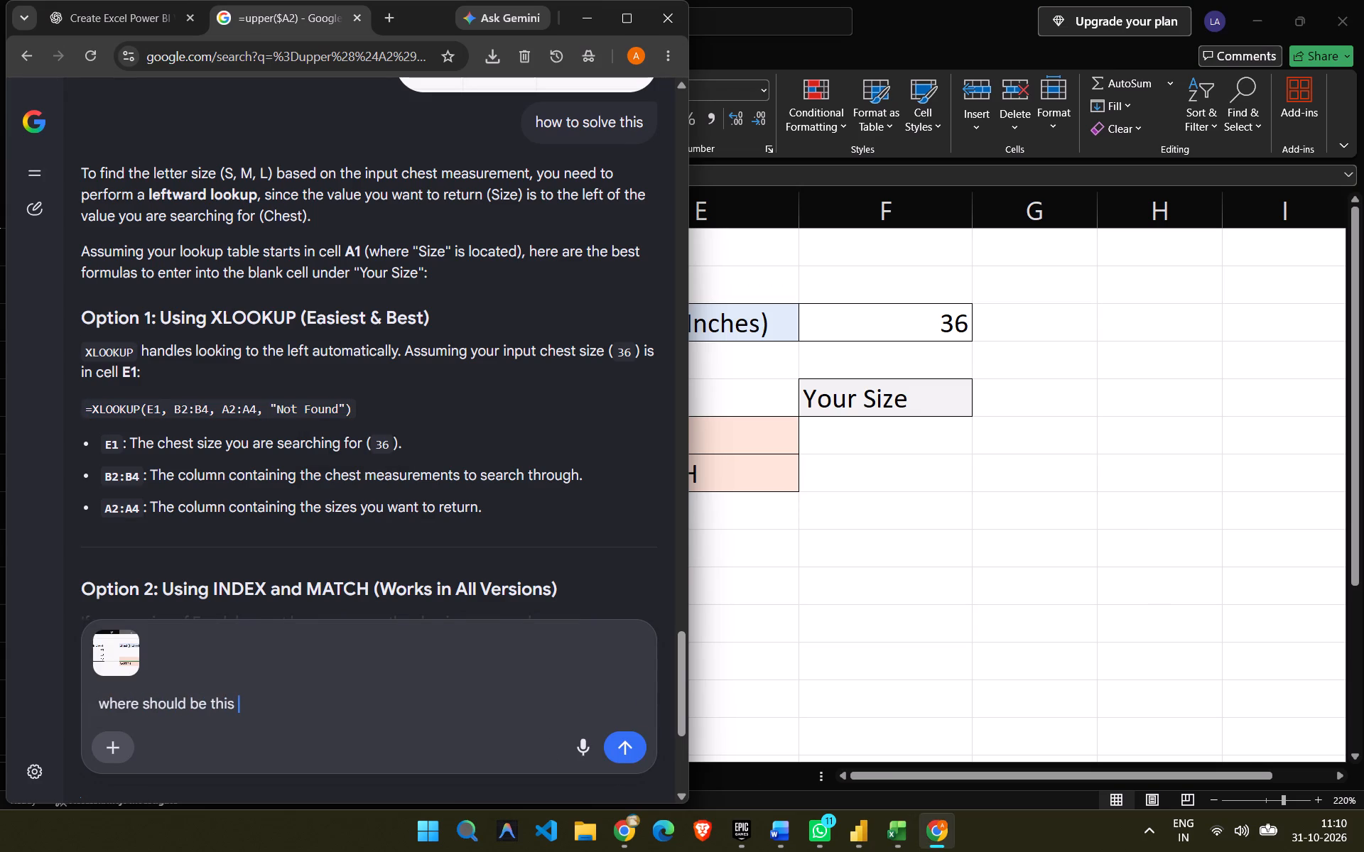
{"action": "key", "text": "q"}
{"action": "key", "text": "BackSpace"}
{"action": "key", "text": "a"}
{"action": "key", "text": "BackSpace"}
{"action": "type", "text": "code"}
{"action": "key", "text": "Return"}
{"action": "key", "text": "Return"}
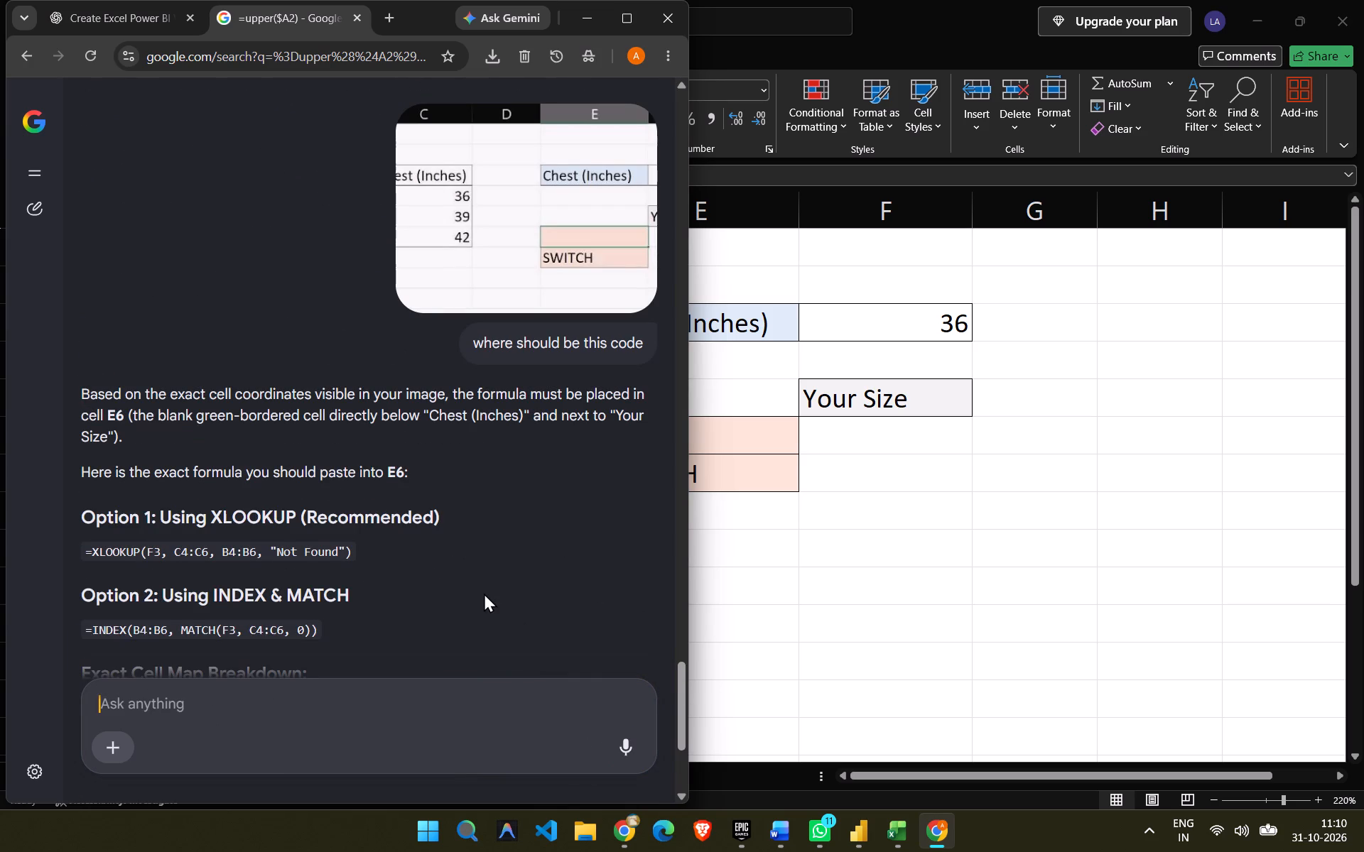
Copy =XLOOKUP(F3, C4:C6, B4:B6, "Not Found") from the answer and paste it into cell E6 of the Switch sheet.
{"action": "scroll", "coordinate": [484, 593], "scroll_direction": "down", "scroll_amount": 1}
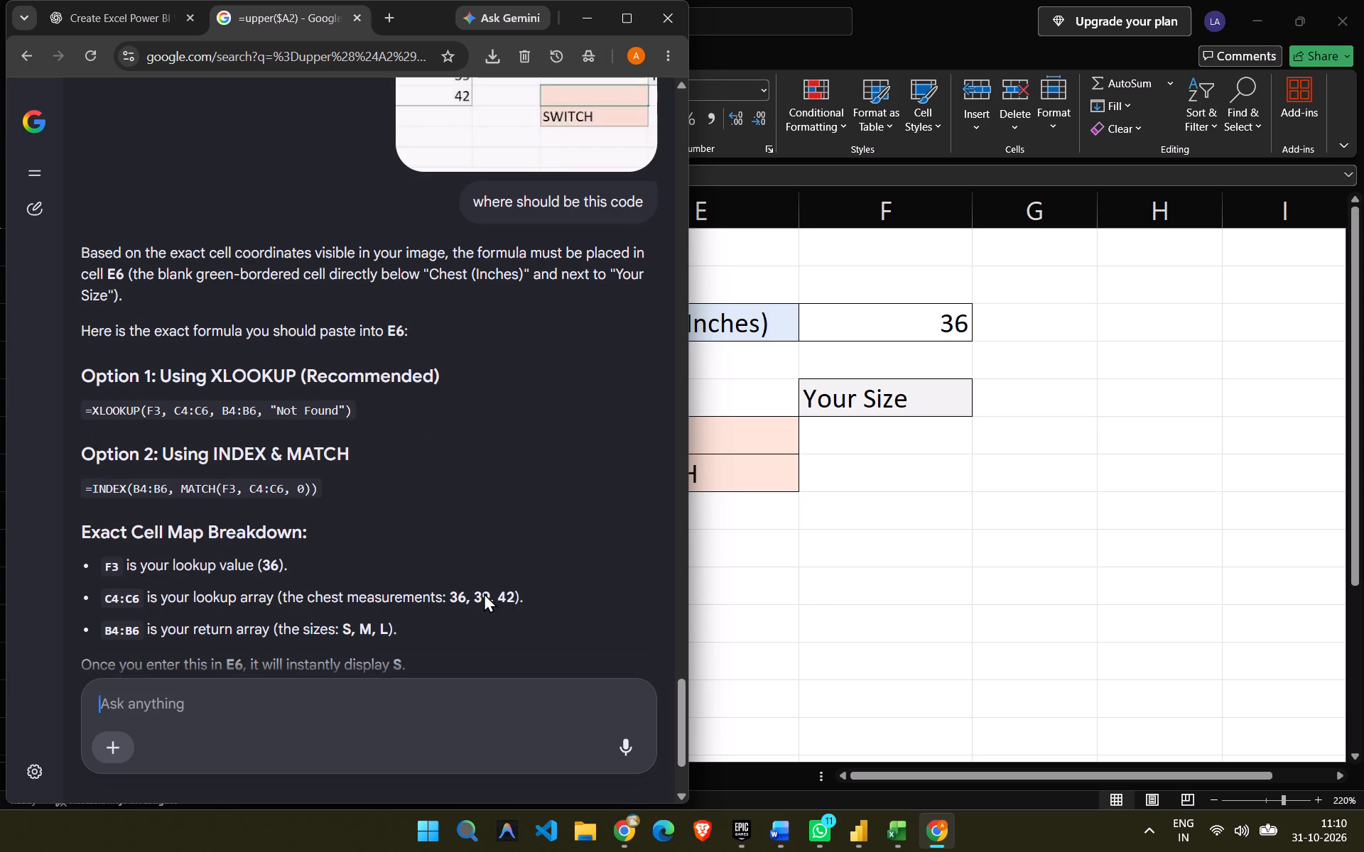
{"action": "scroll", "coordinate": [484, 593], "scroll_direction": "down", "scroll_amount": 2}
{"action": "left_click_drag", "start_coordinate": [362, 407], "coordinate": [349, 407]}
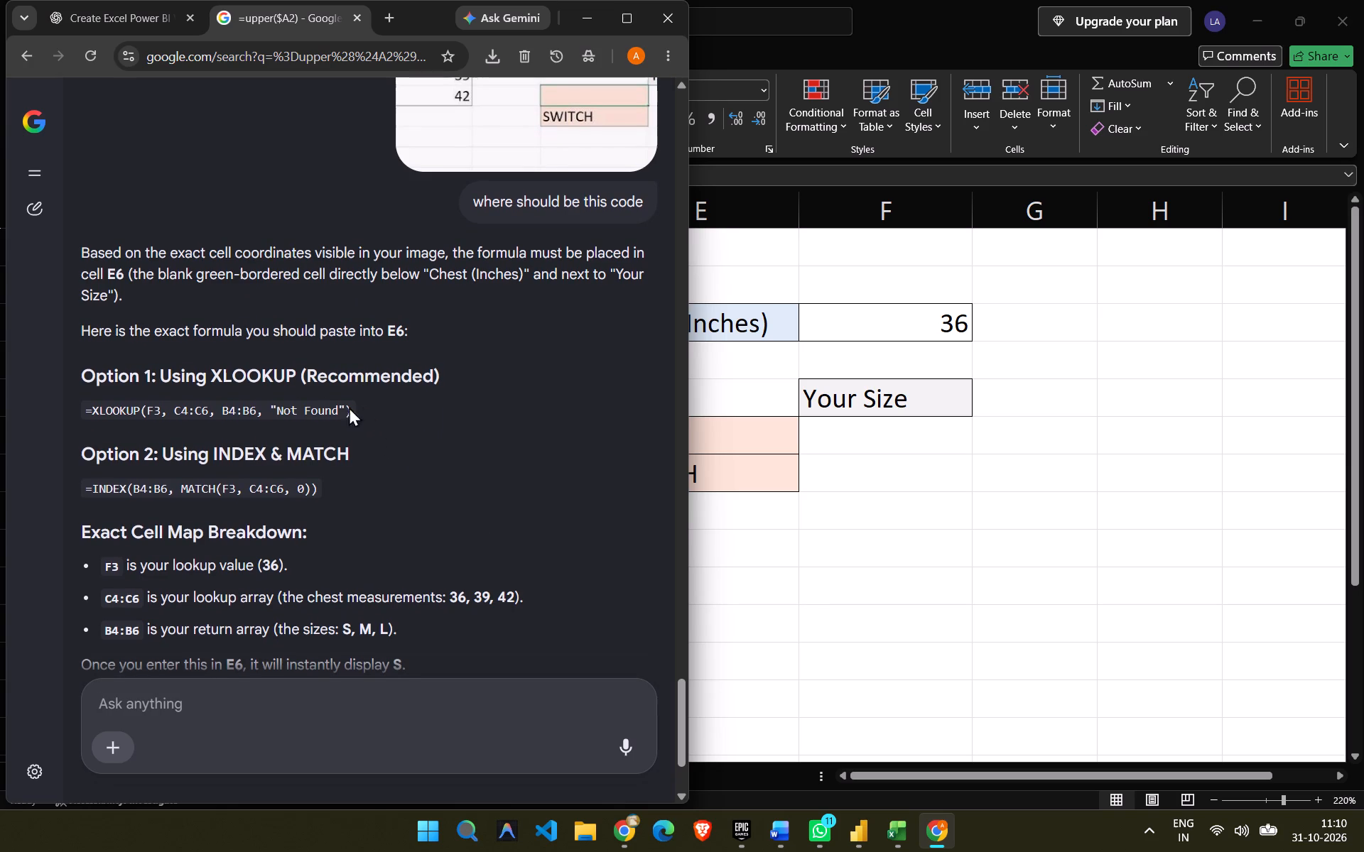
{"action": "left_click_drag", "start_coordinate": [349, 407], "coordinate": [80, 418]}
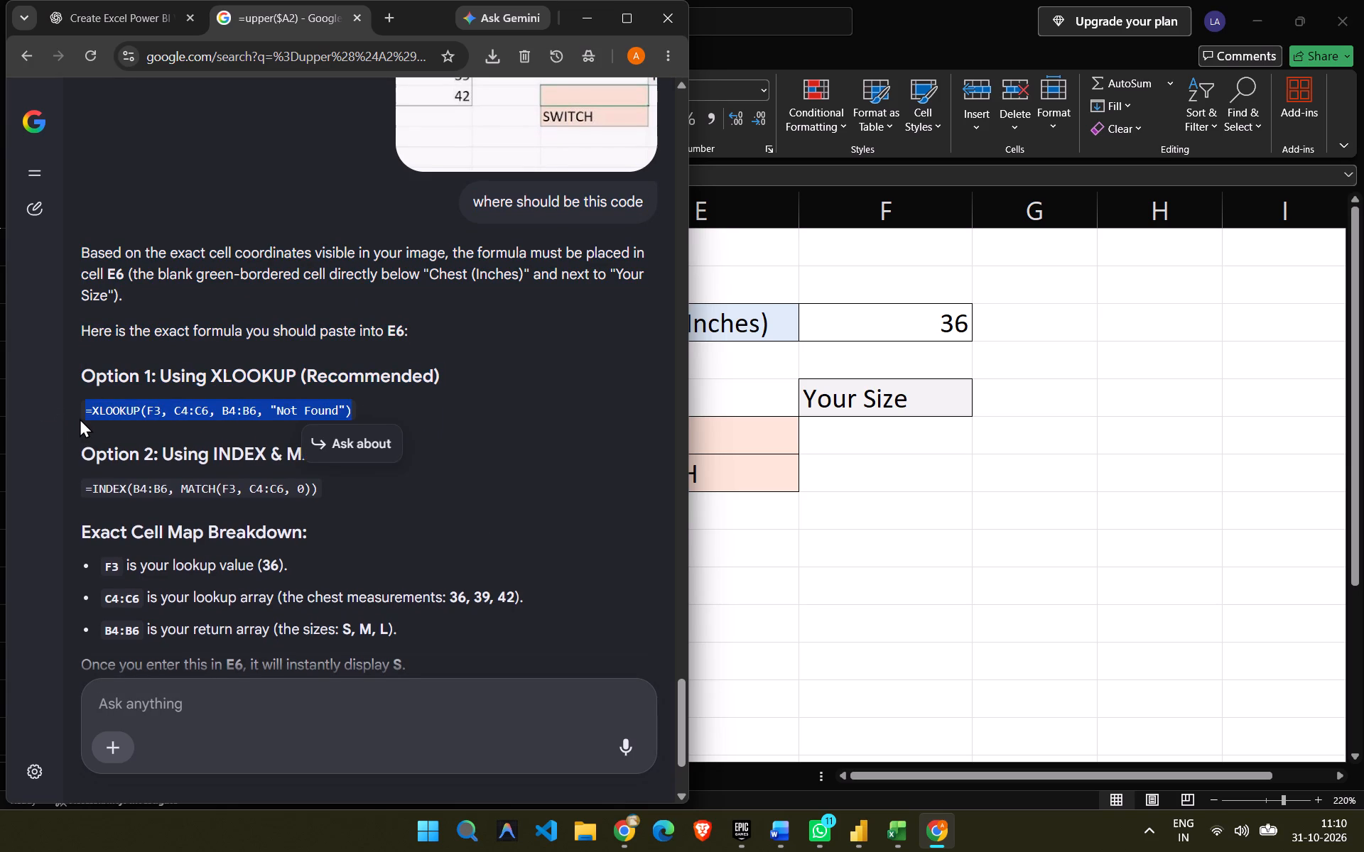
{"action": "key", "text": "ctrl+c"}
{"action": "key", "text": "ctrl+c"}
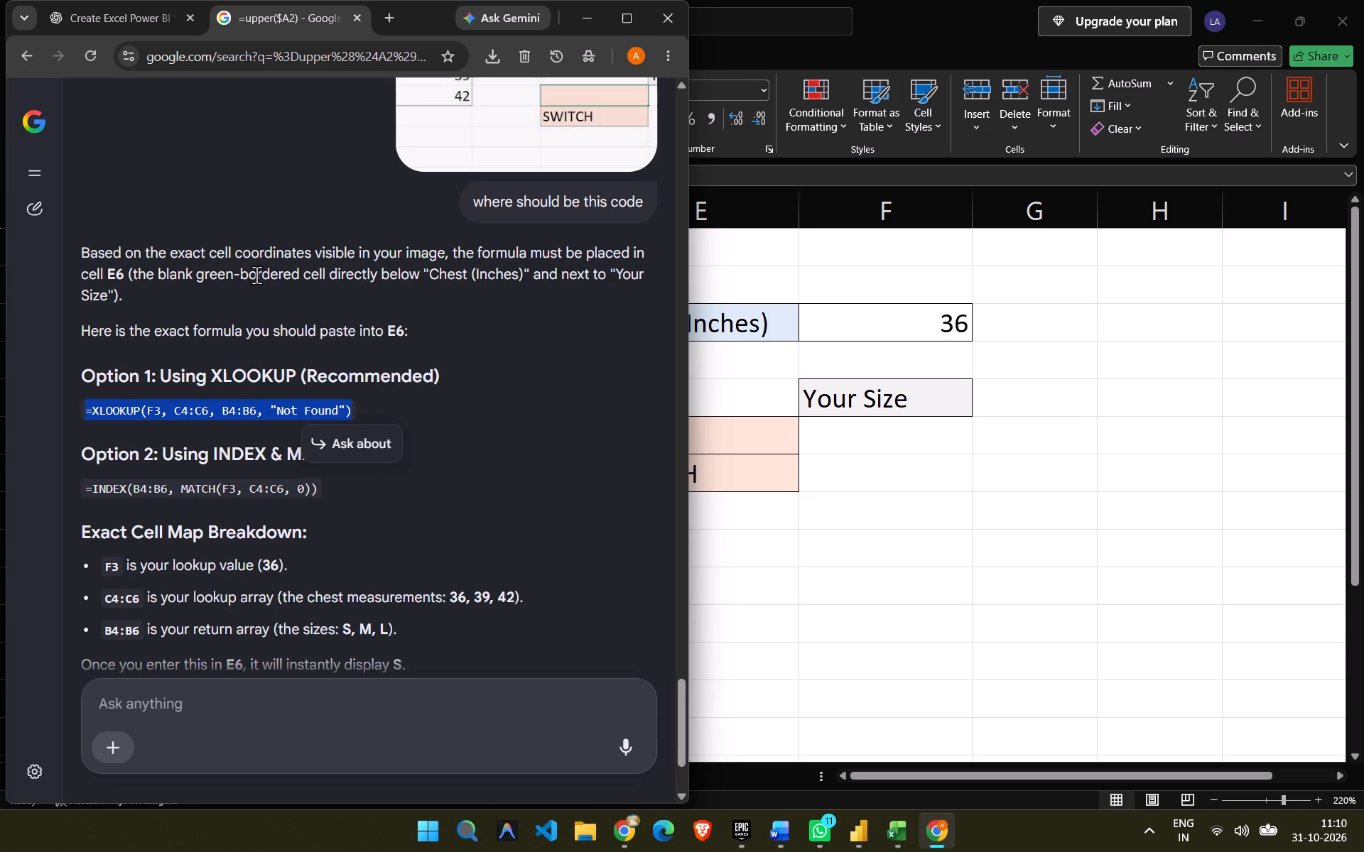
{"action": "key", "text": "alt+Tab"}
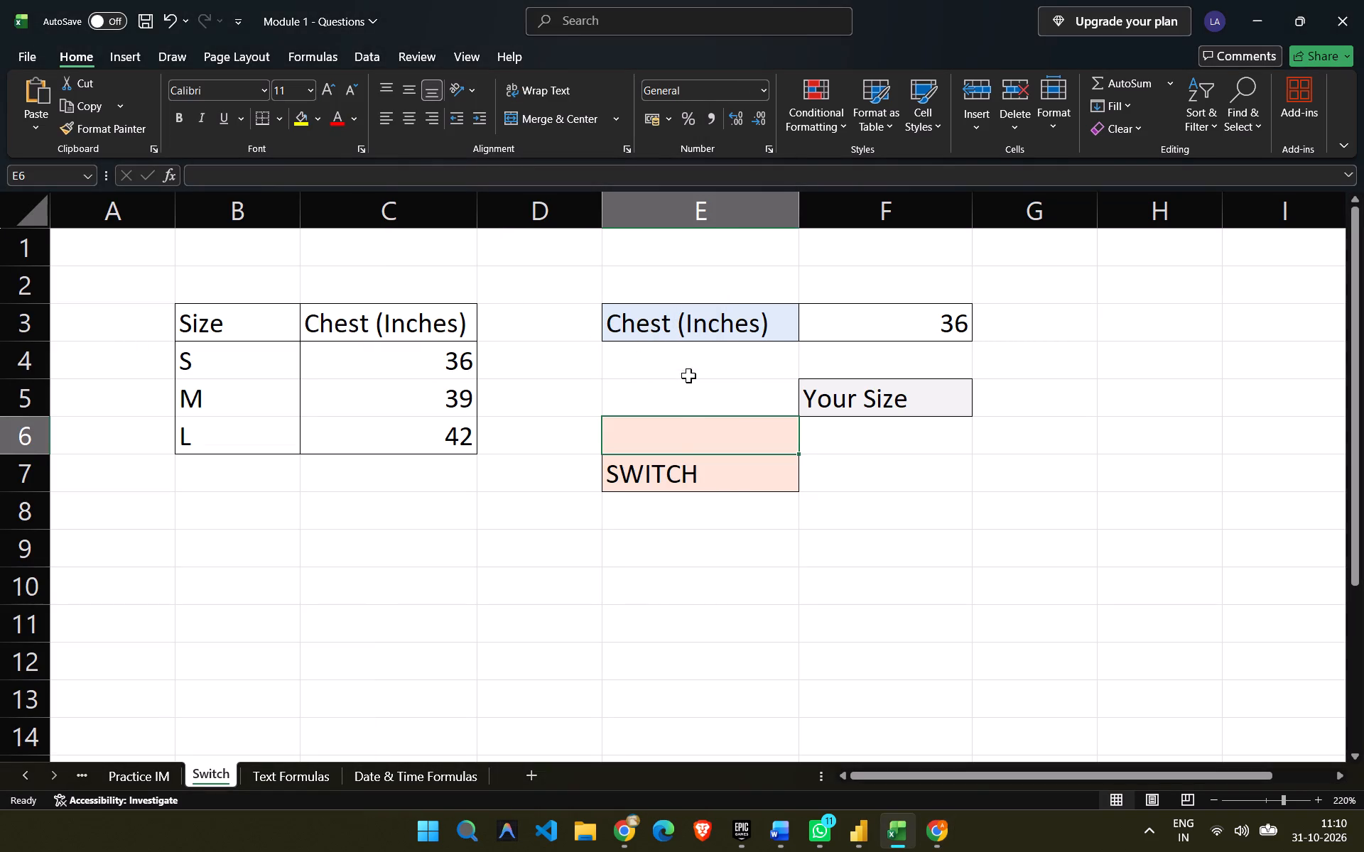
{"action": "left_click", "coordinate": [676, 439]}
{"action": "key", "text": "ctrl+v"}
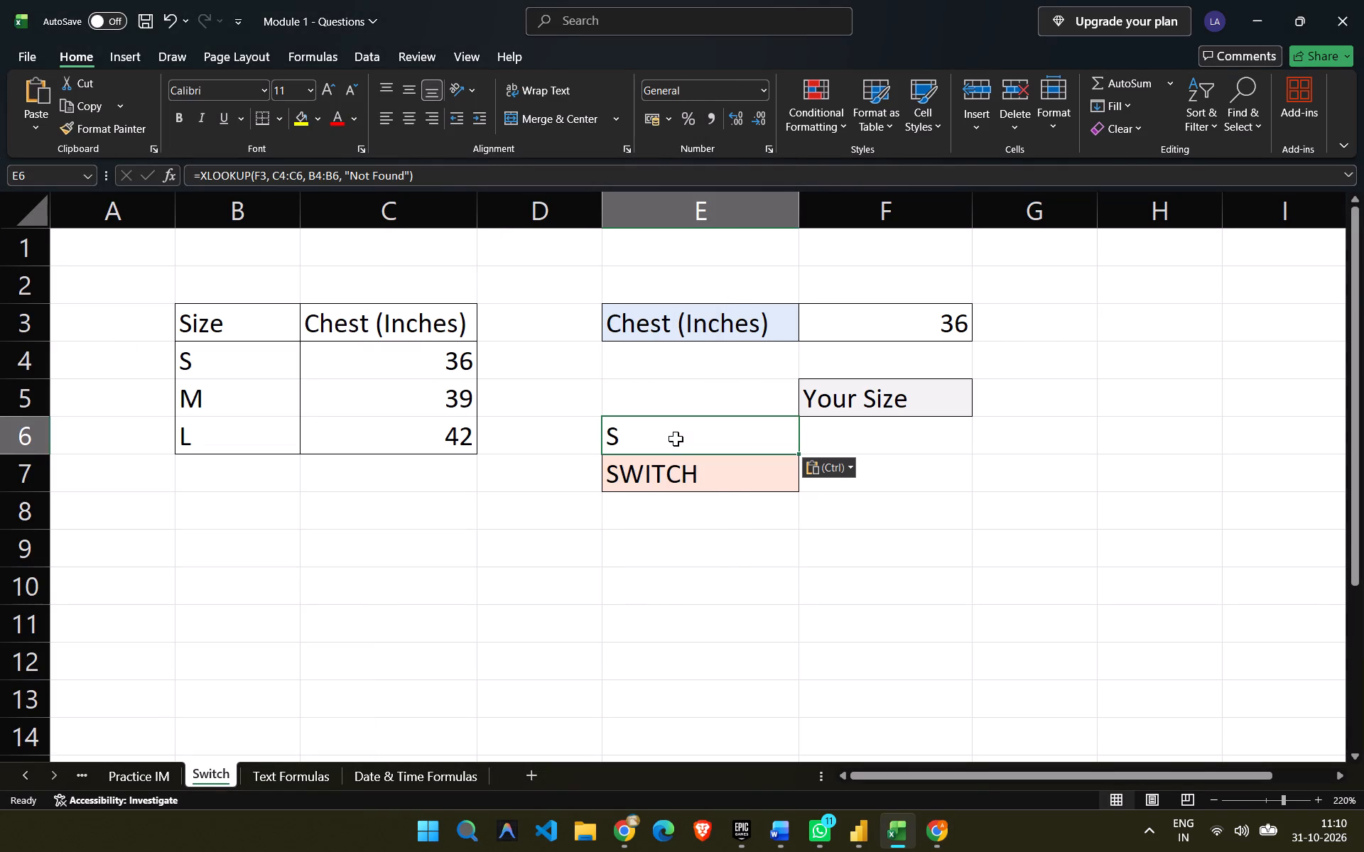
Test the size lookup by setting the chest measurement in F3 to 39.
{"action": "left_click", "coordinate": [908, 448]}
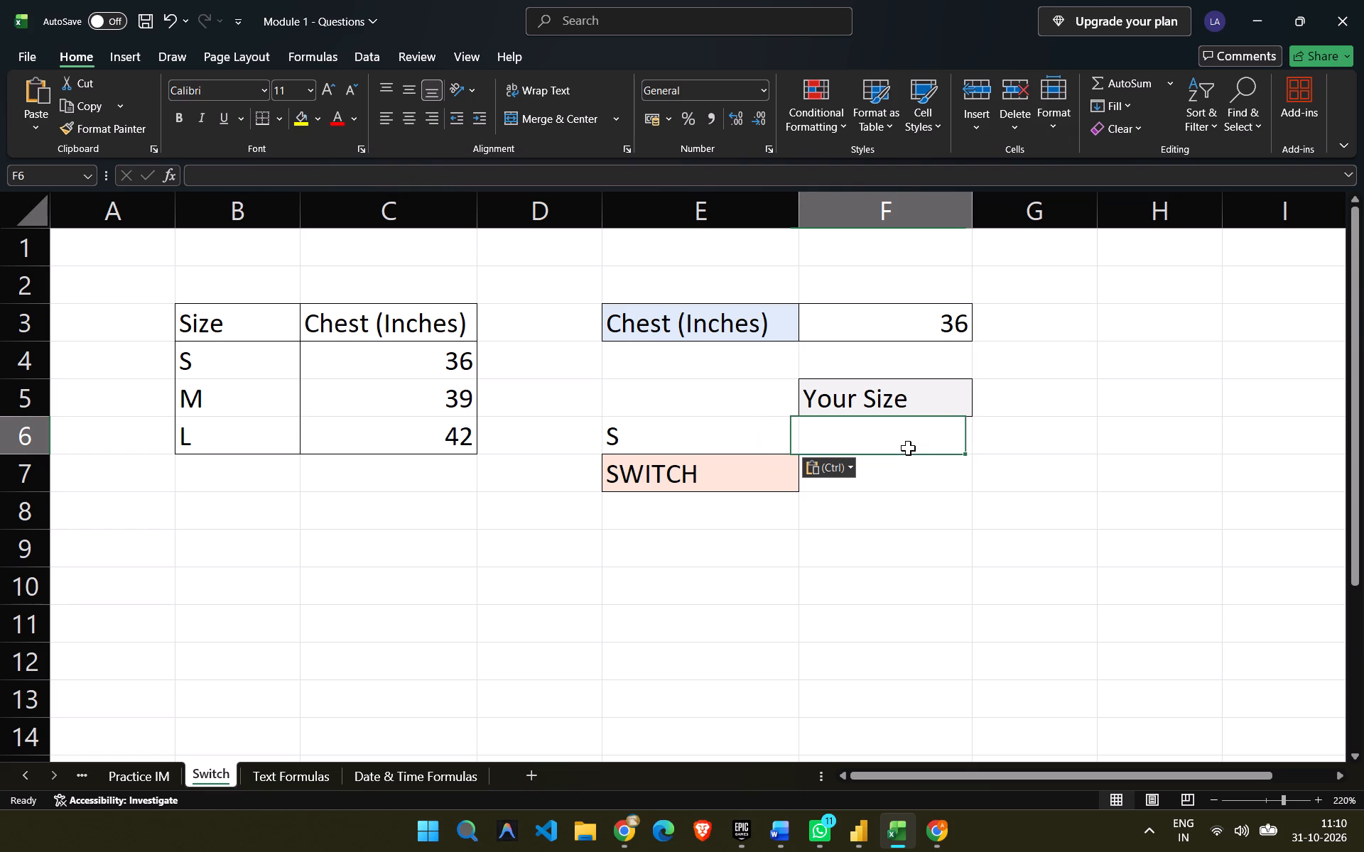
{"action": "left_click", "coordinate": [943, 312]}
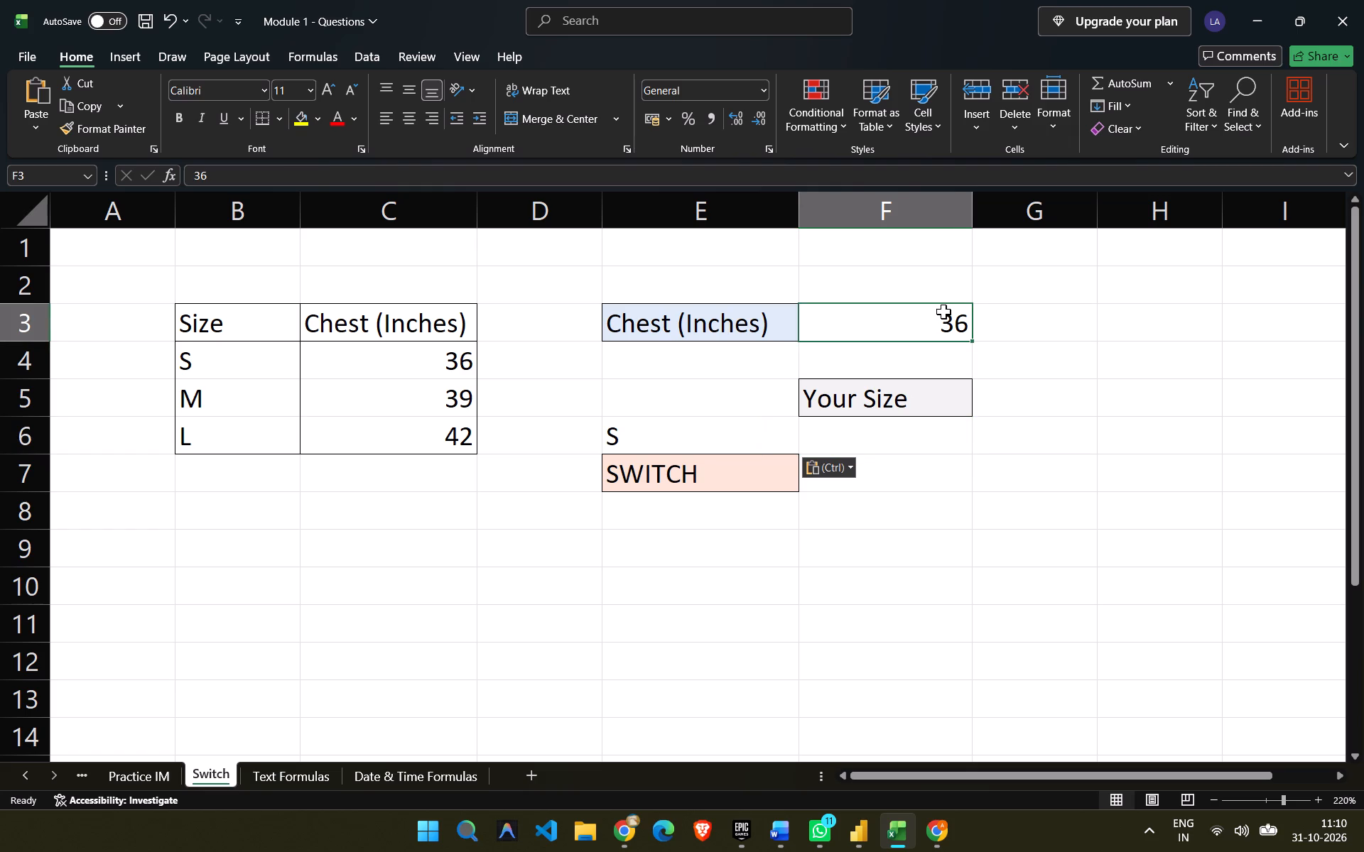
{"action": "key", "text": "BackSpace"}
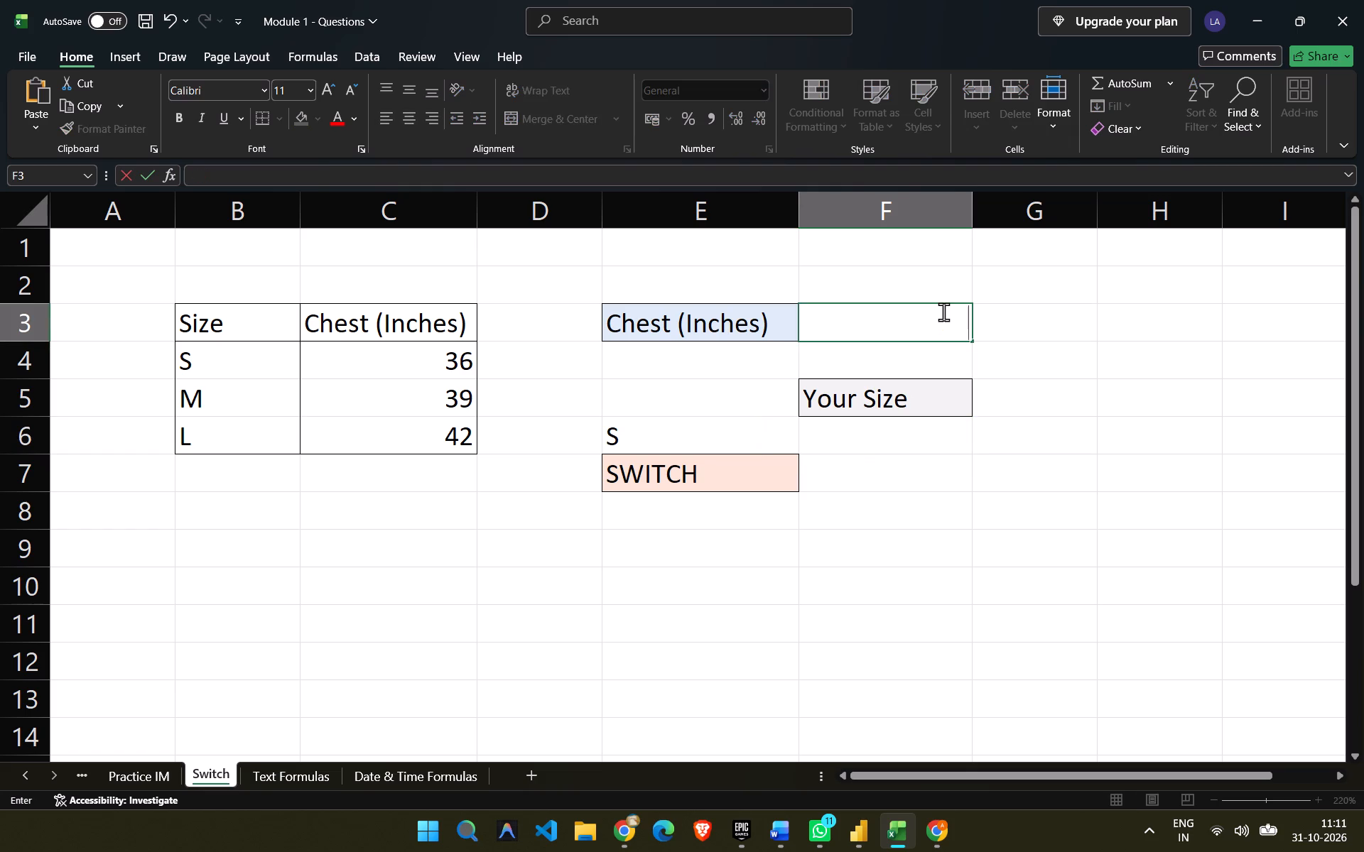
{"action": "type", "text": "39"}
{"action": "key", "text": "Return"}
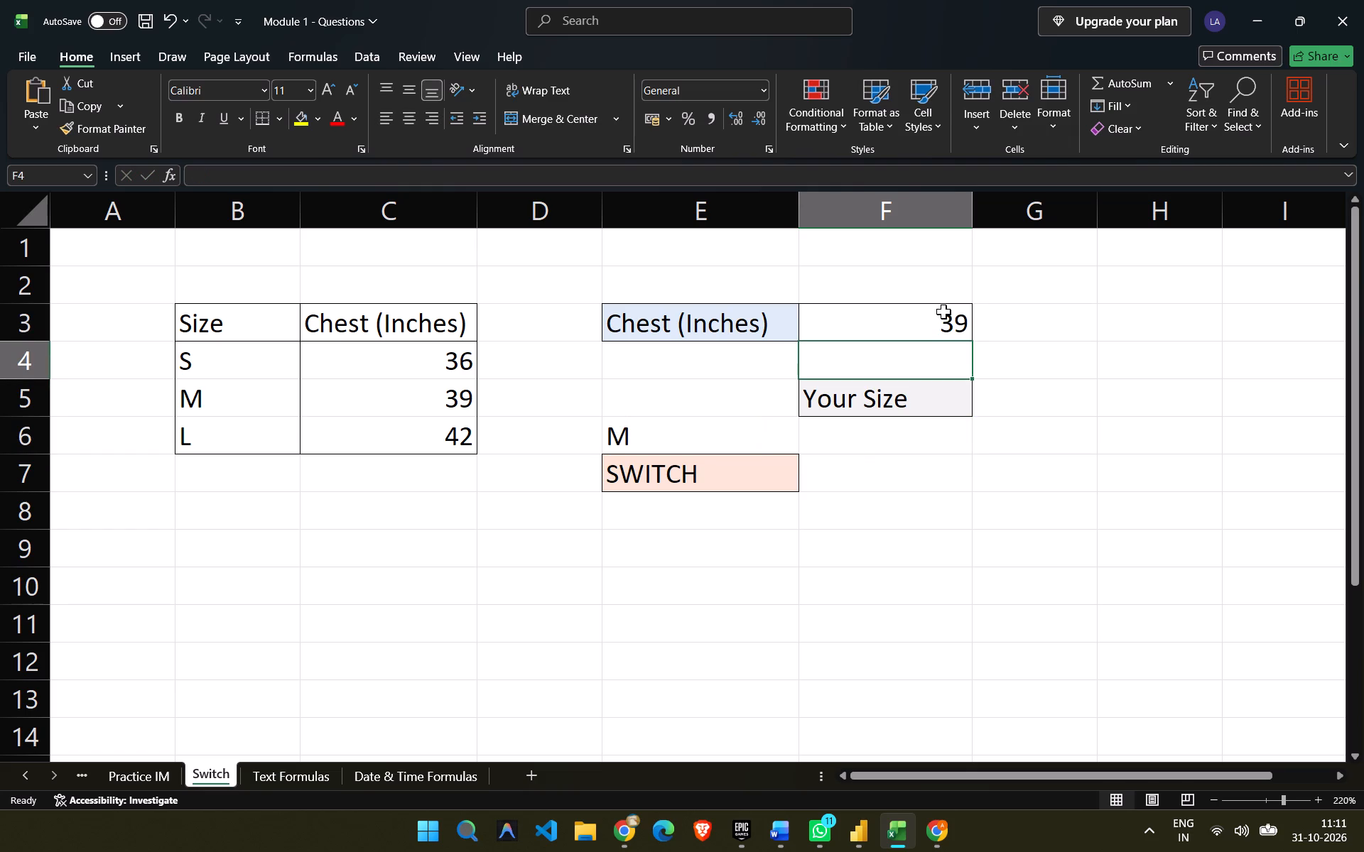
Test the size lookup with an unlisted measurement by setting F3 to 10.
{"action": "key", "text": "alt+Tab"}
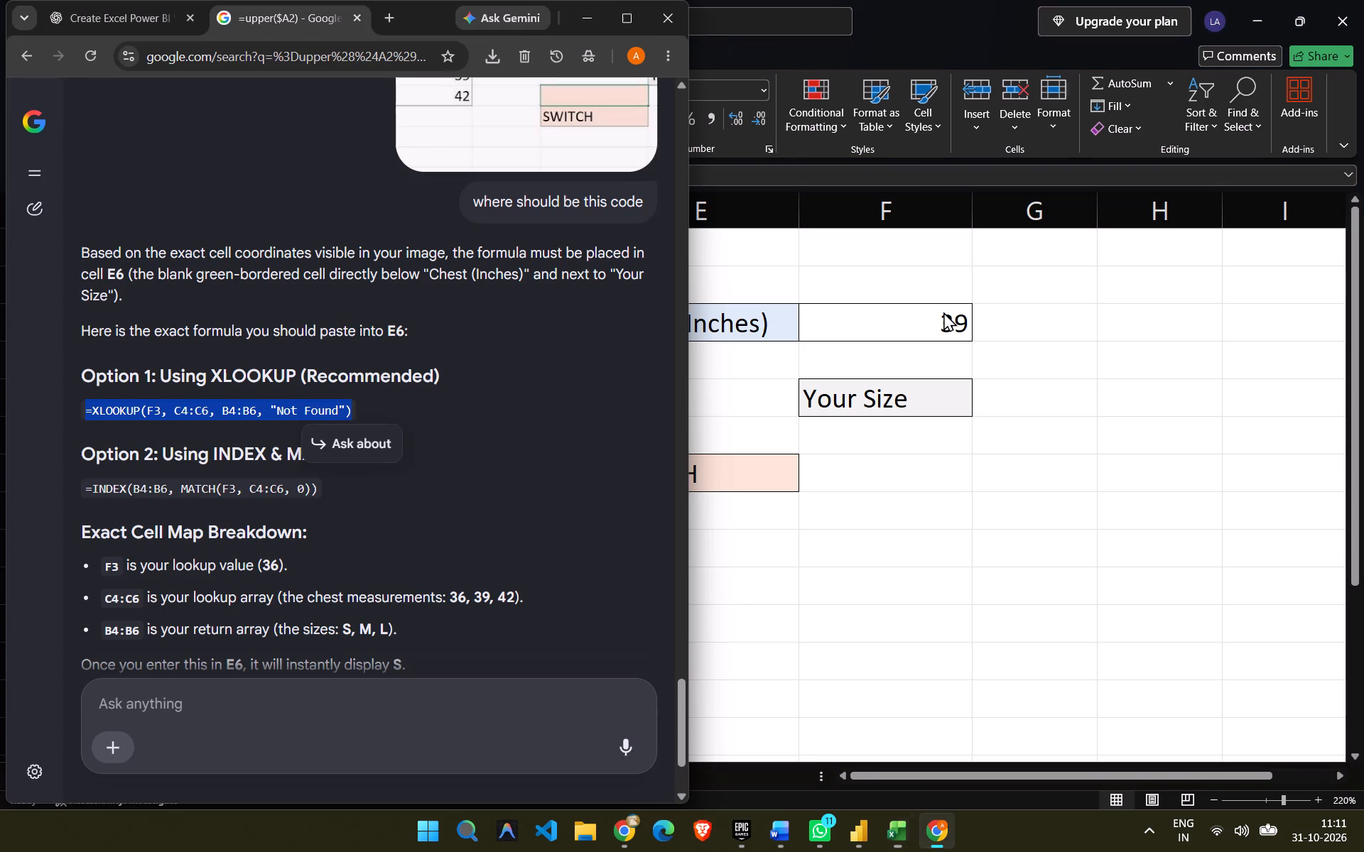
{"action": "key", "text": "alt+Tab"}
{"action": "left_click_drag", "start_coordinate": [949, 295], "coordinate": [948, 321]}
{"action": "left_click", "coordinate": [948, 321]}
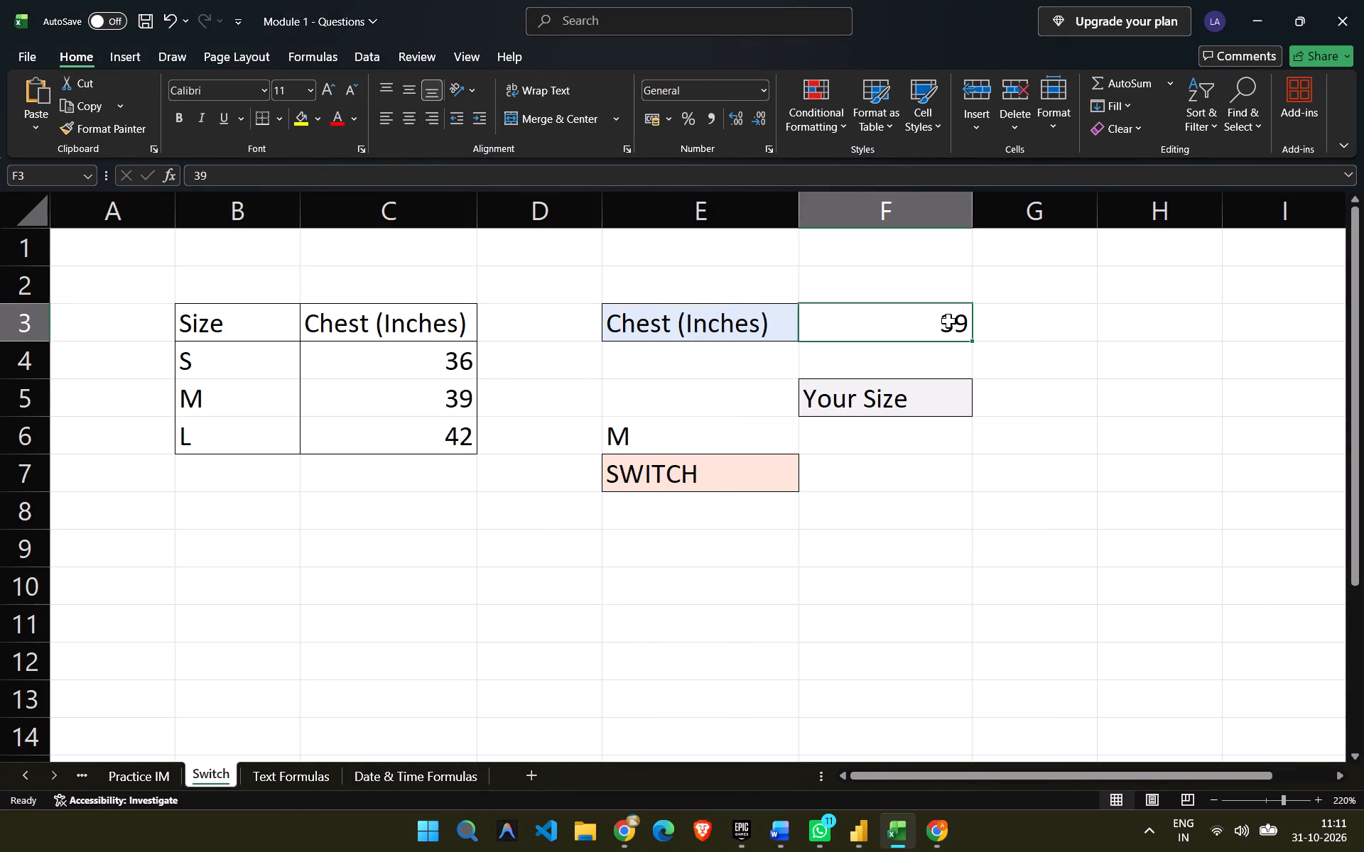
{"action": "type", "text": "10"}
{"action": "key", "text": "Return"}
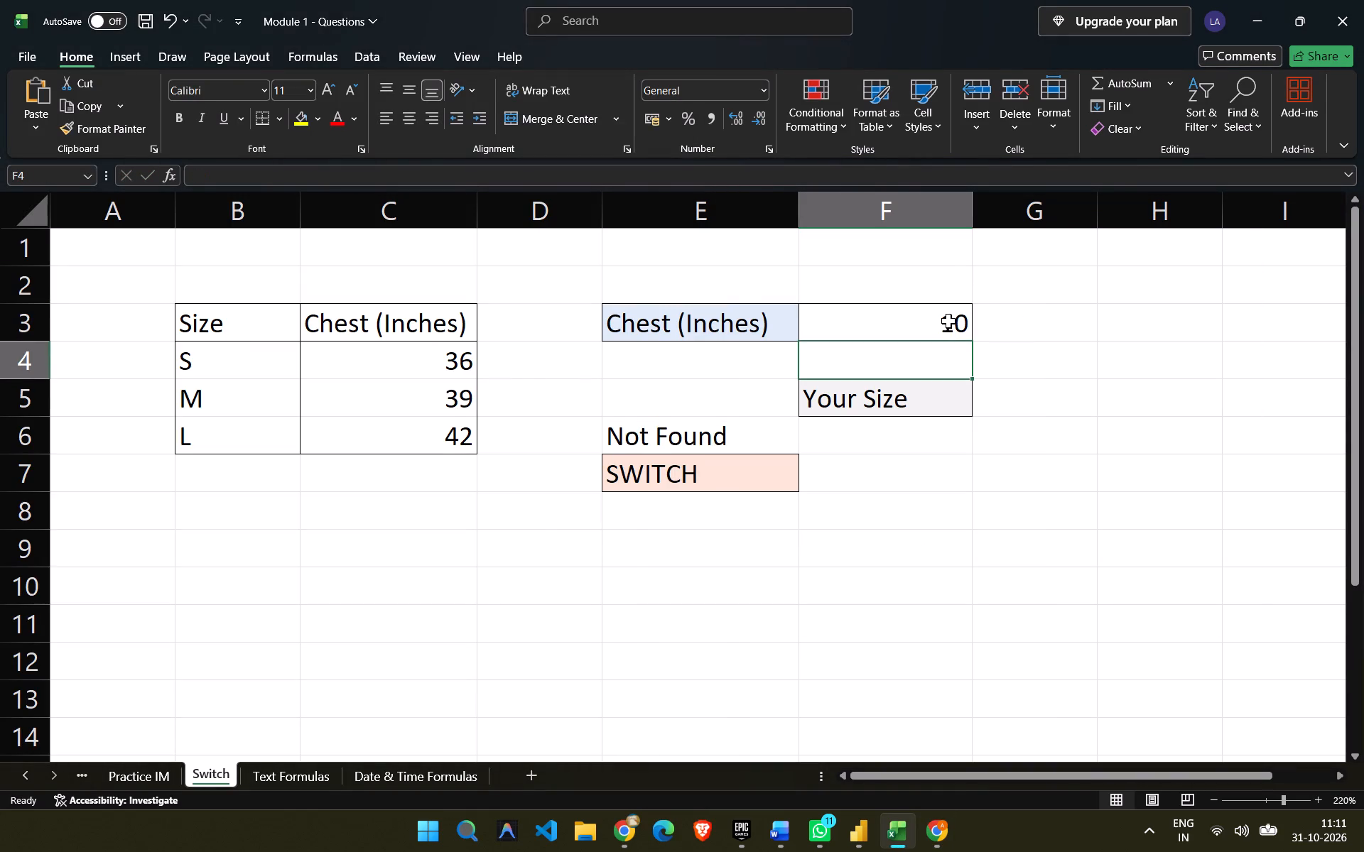
Set the chest measurement in F3 to 20 to test another unlisted value, and reselect that cell.
{"action": "left_click", "coordinate": [948, 321]}
{"action": "type", "text": "20"}
{"action": "key", "text": "Return"}
{"action": "key", "text": "Up"}
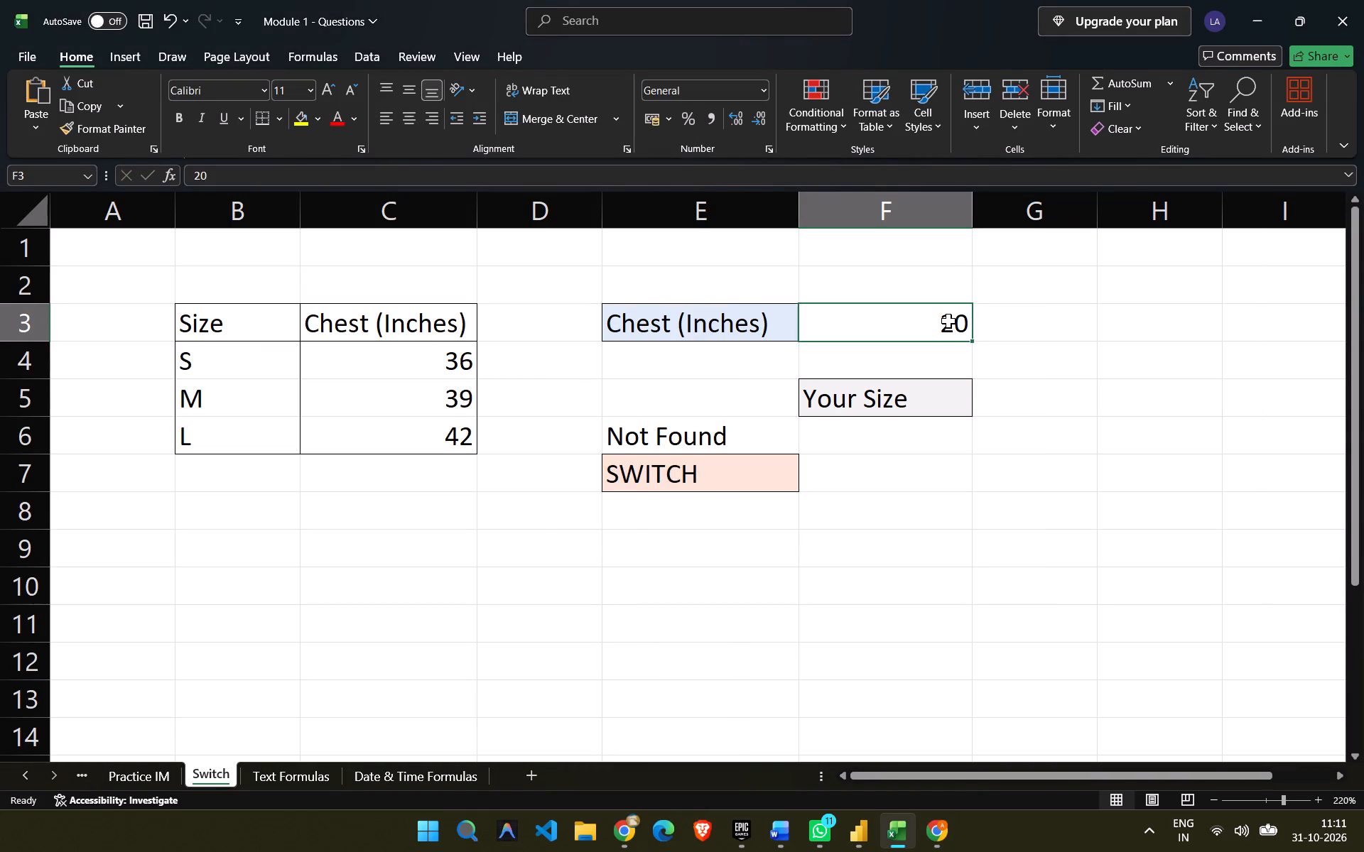
Test the size lookup by setting the chest measurement in F3 to 42.
{"action": "type", "text": "42"}
{"action": "key", "text": "Return"}
Compare Google AI's XLOOKUP answer in Chrome with the Switch sheet, read its cell breakdown to the end, and minimize the browser.
{"action": "key", "text": "alt+Tab"}
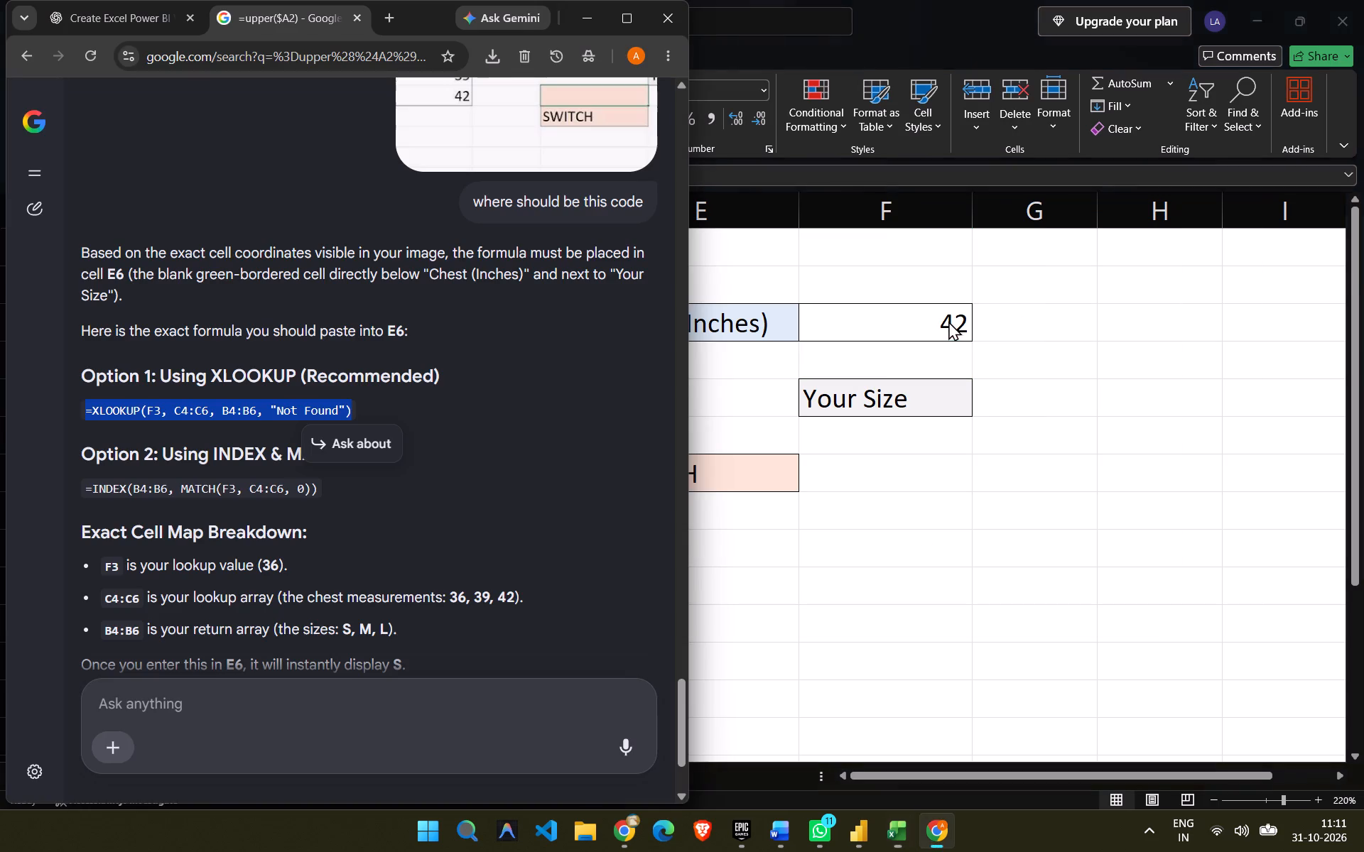
{"action": "left_click", "coordinate": [455, 469]}
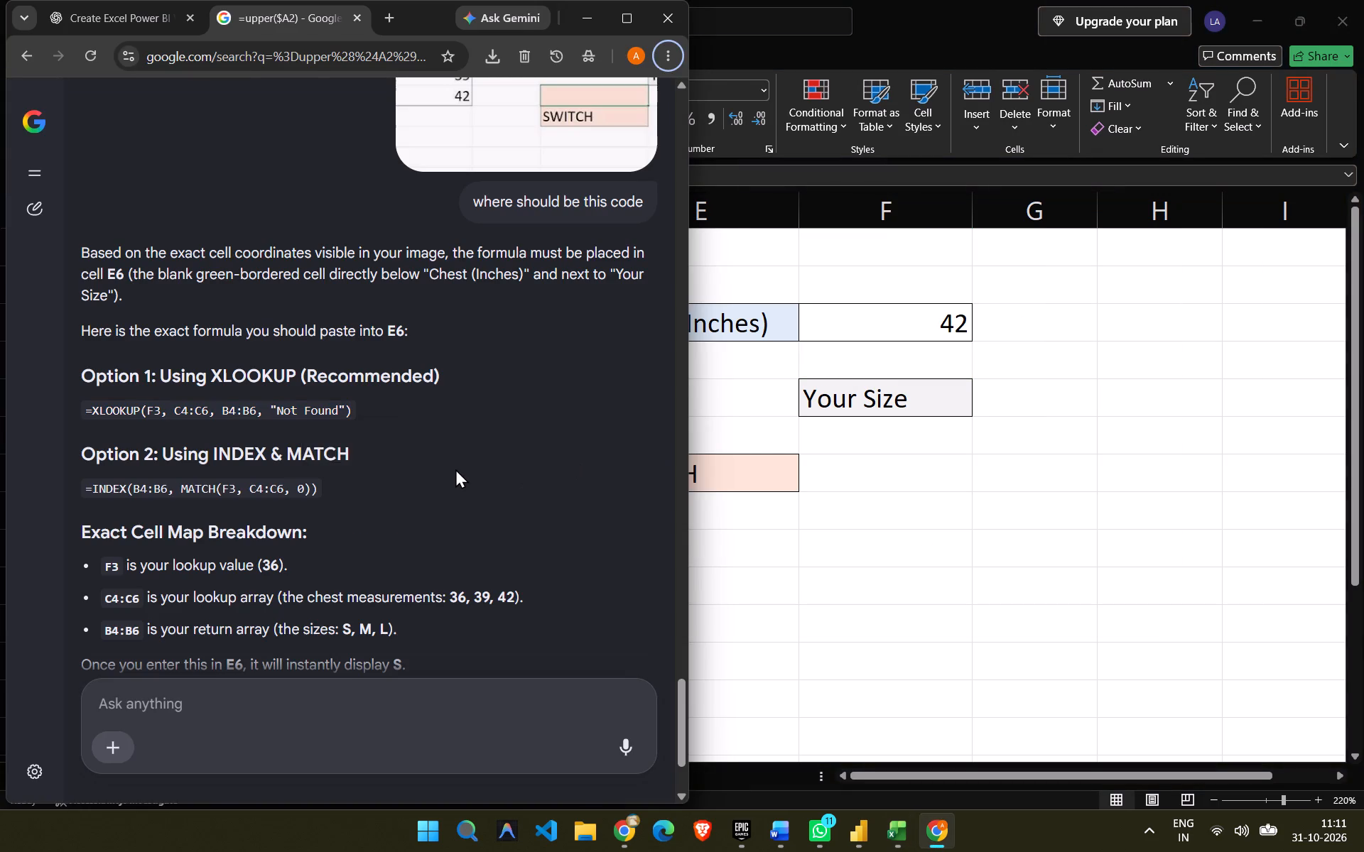
{"action": "key", "text": "alt+Tab"}
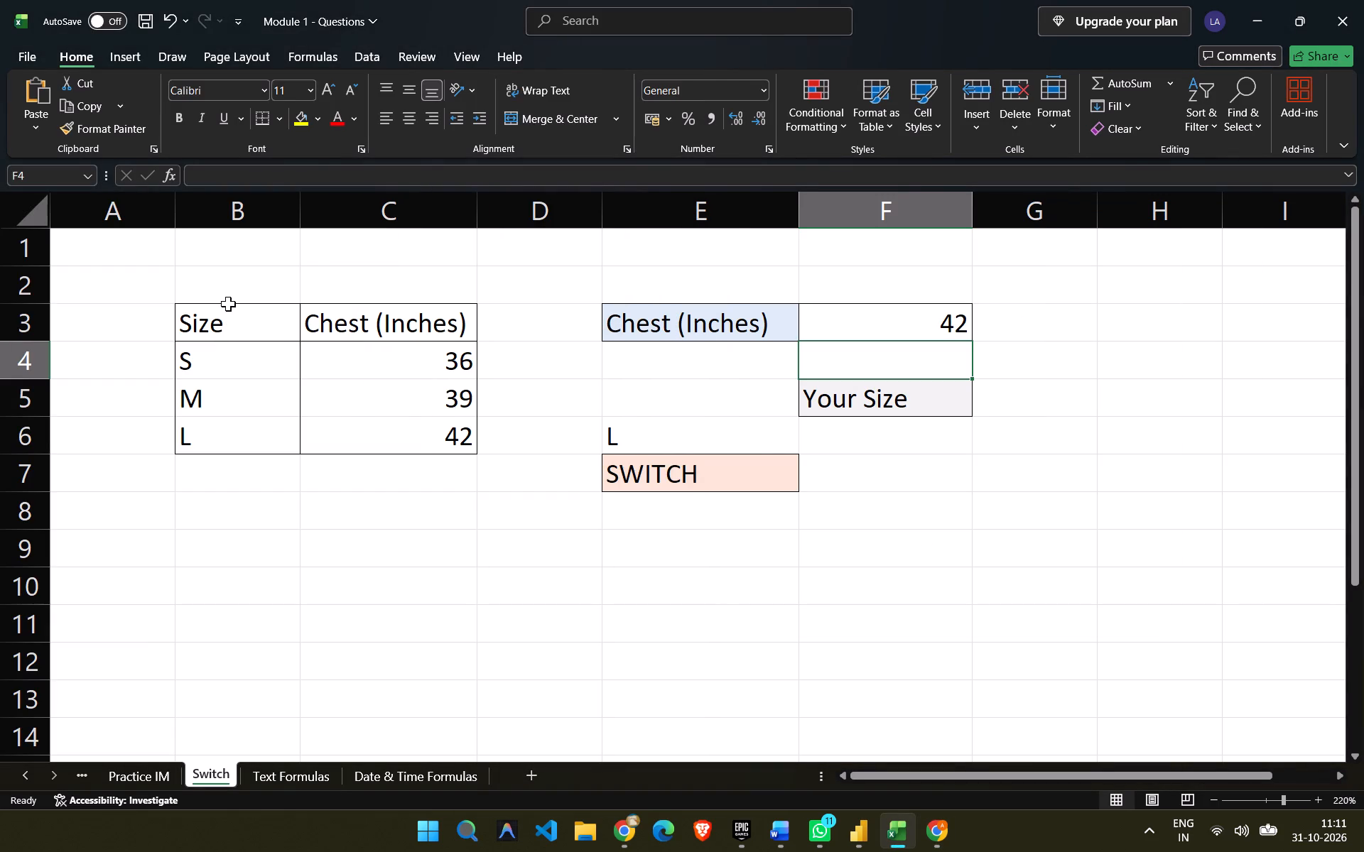
{"action": "key", "text": "alt+Tab"}
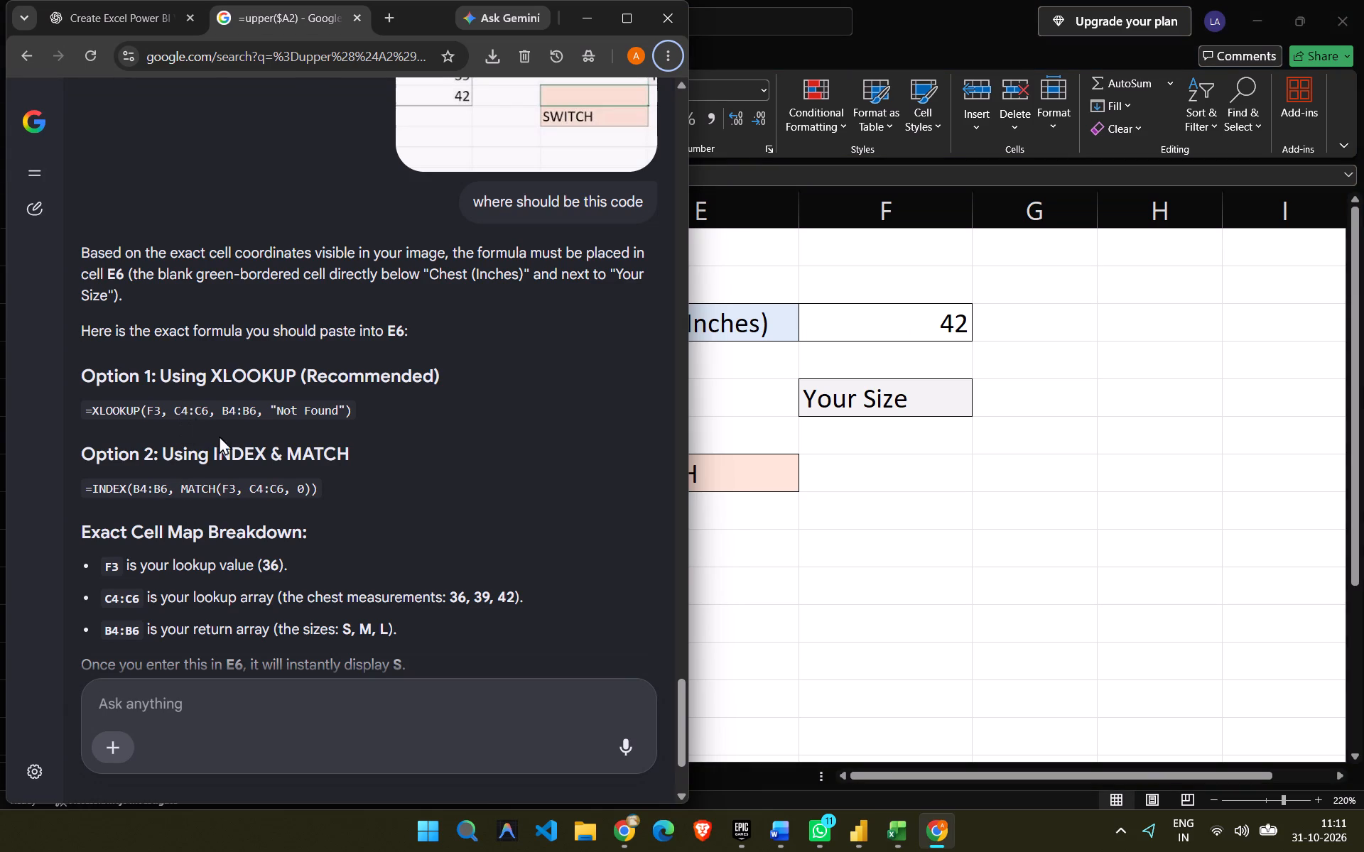
{"action": "key", "text": "alt+Tab"}
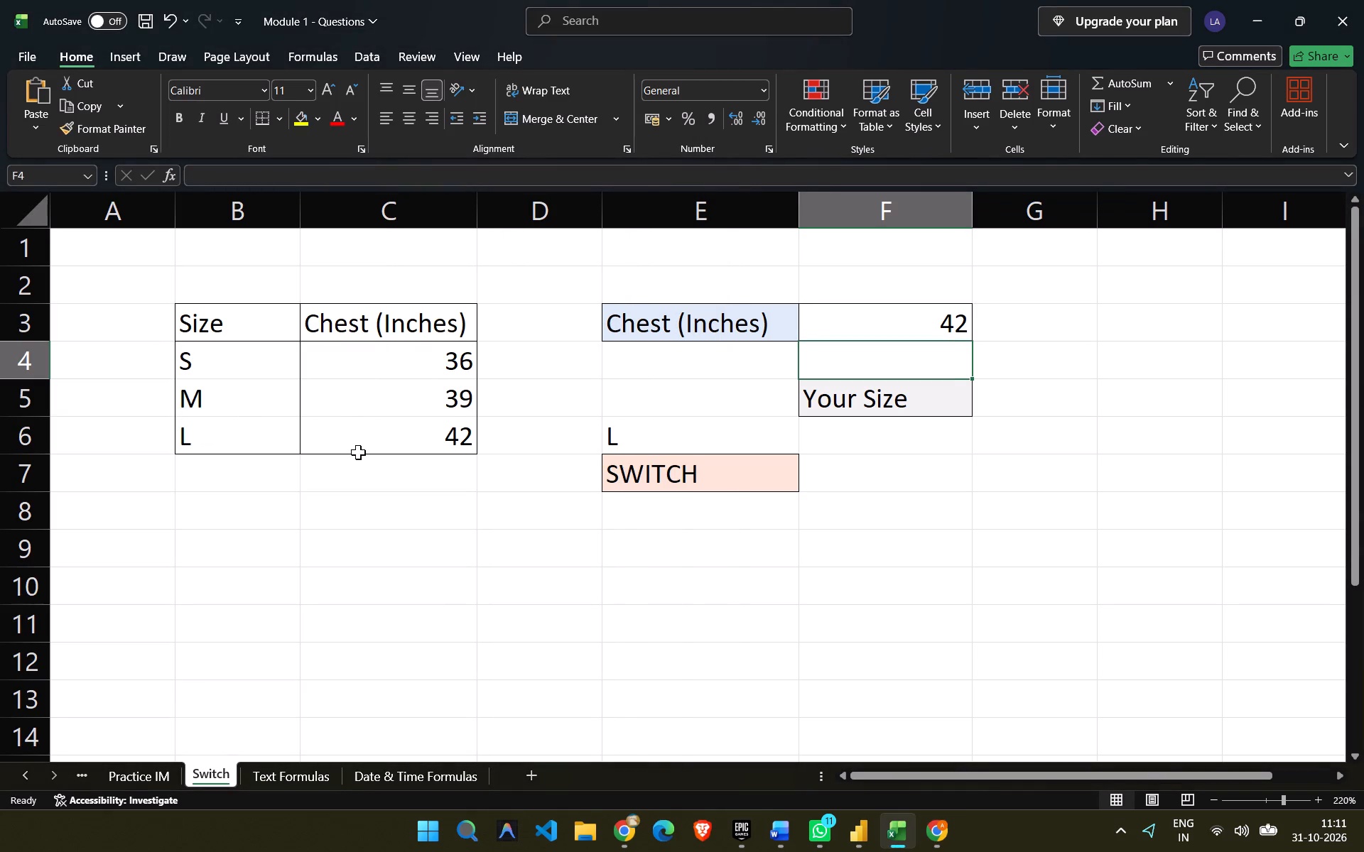
{"action": "key", "text": "Tab"}
{"action": "key", "text": "alt+Tab"}
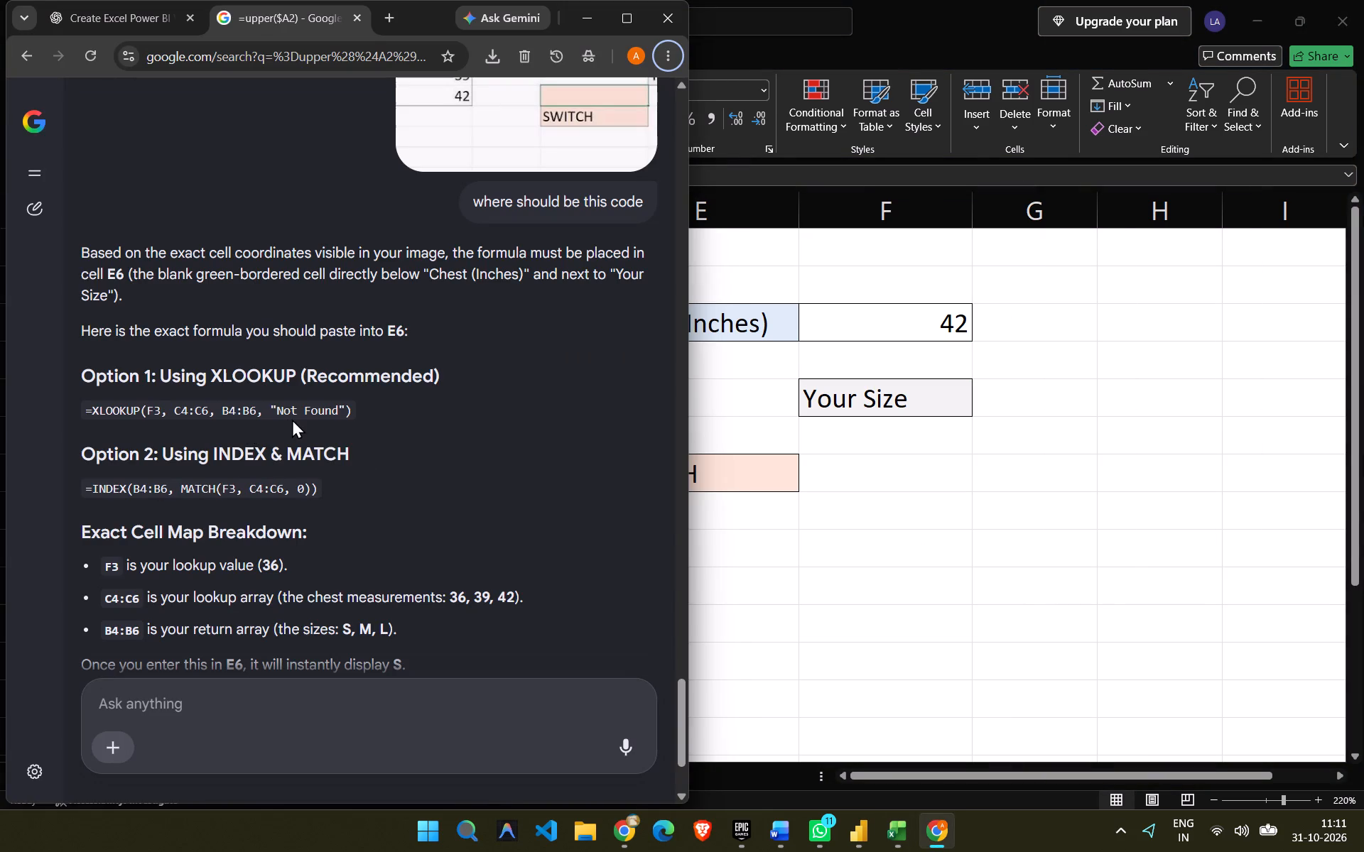
{"action": "key", "text": "alt+Tab"}
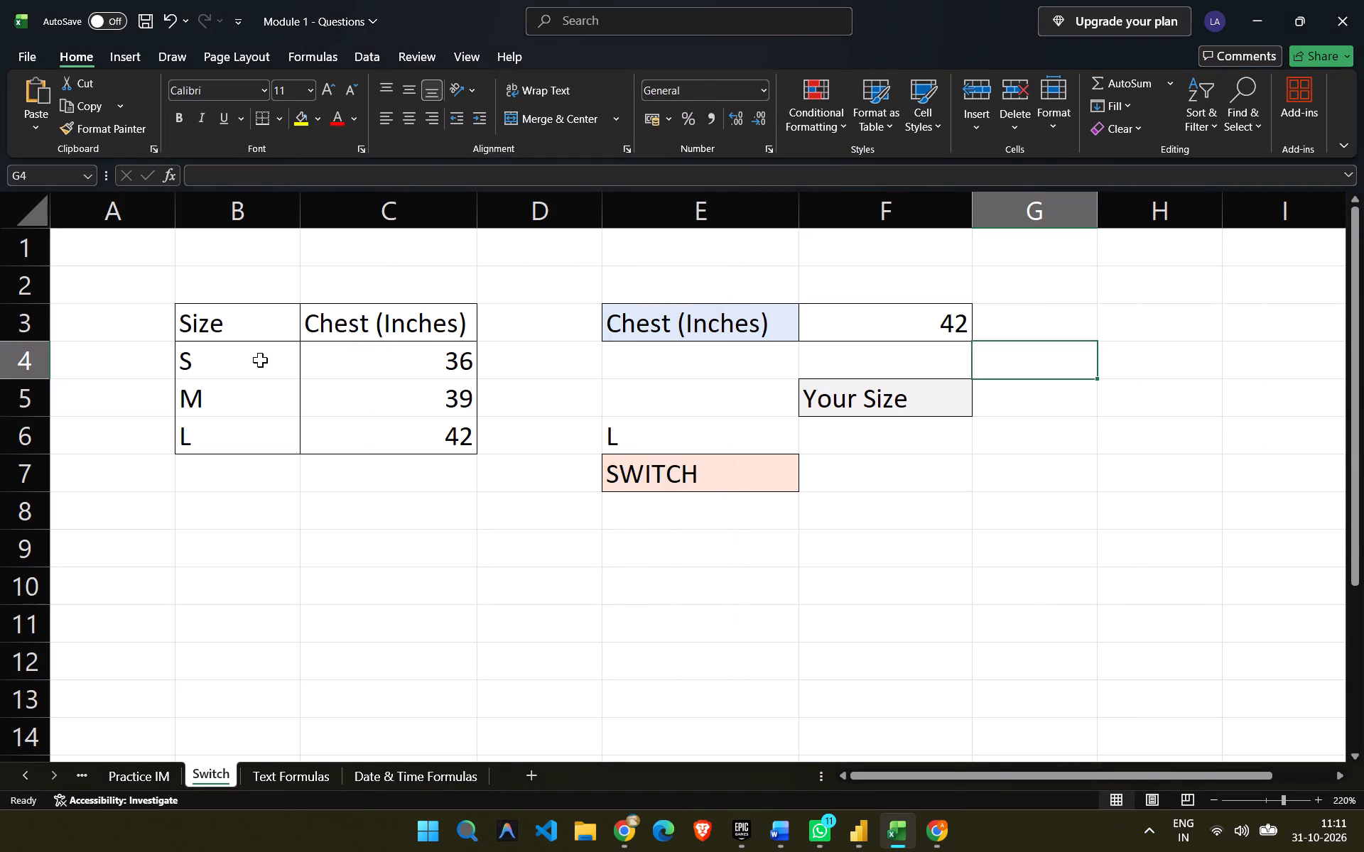
{"action": "key", "text": "alt+Tab"}
{"action": "key", "text": "alt+Tab"}
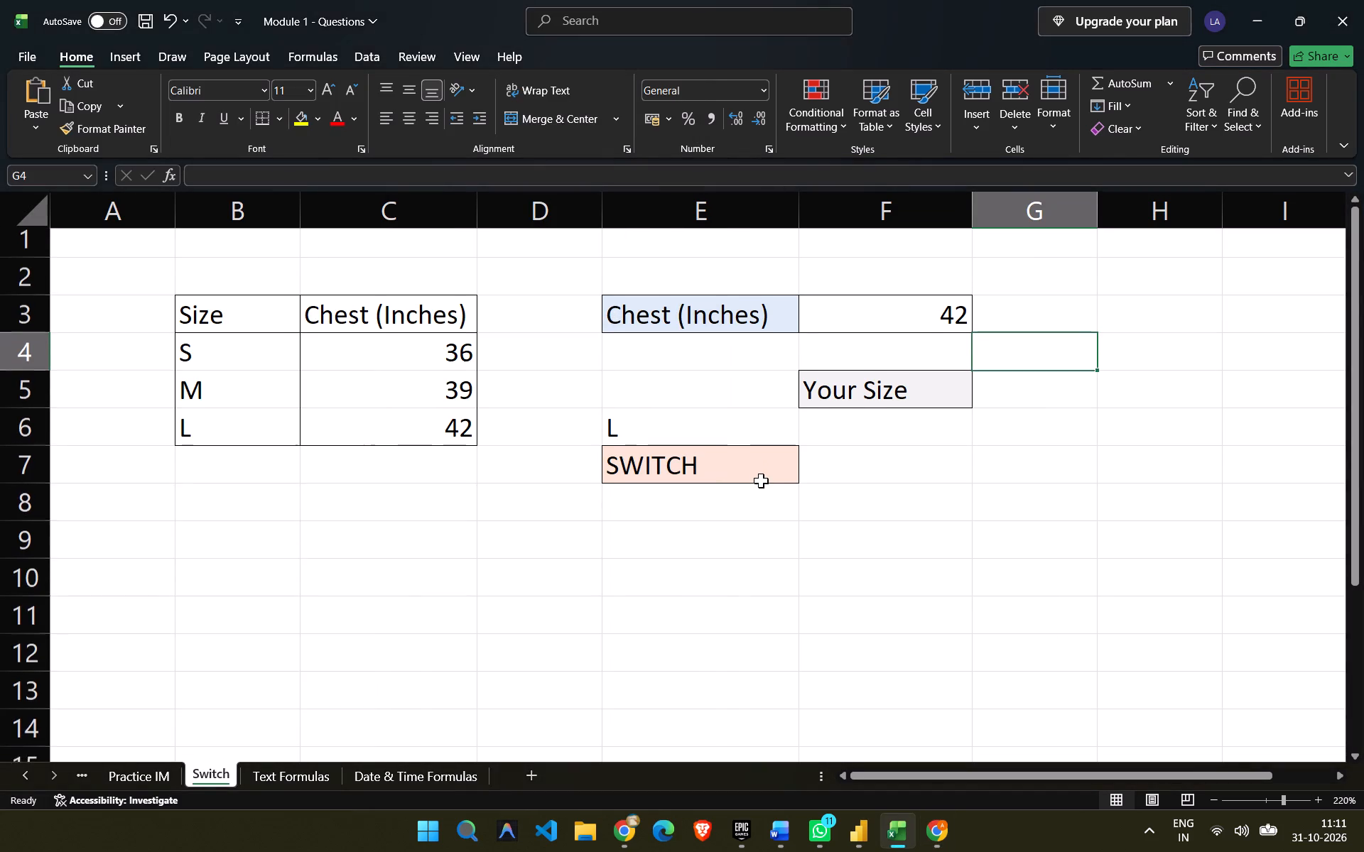
{"action": "key", "text": "alt+Tab"}
{"action": "scroll", "coordinate": [433, 545], "scroll_direction": "down", "scroll_amount": 1}
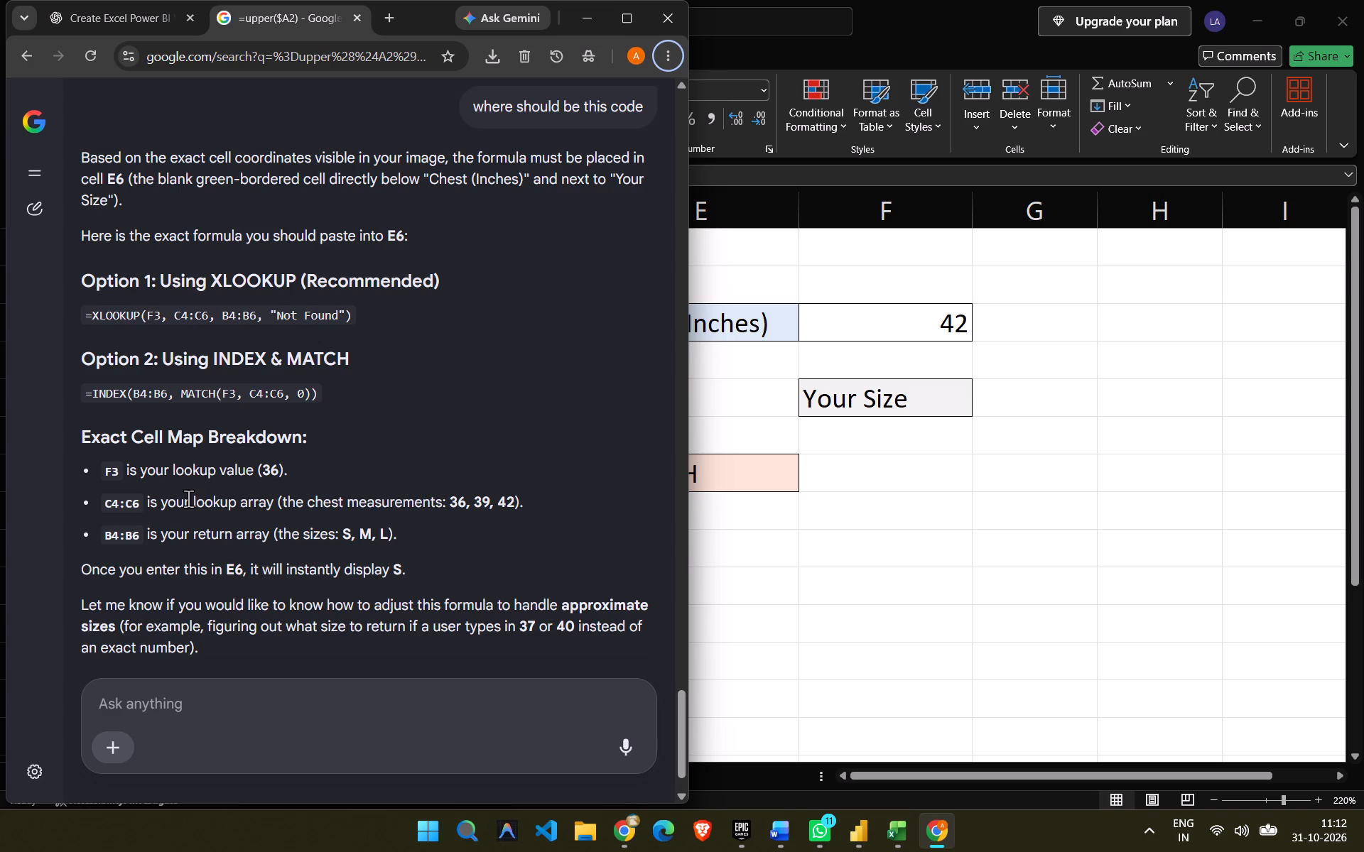
{"action": "scroll", "coordinate": [188, 498], "scroll_direction": "down", "scroll_amount": 2}
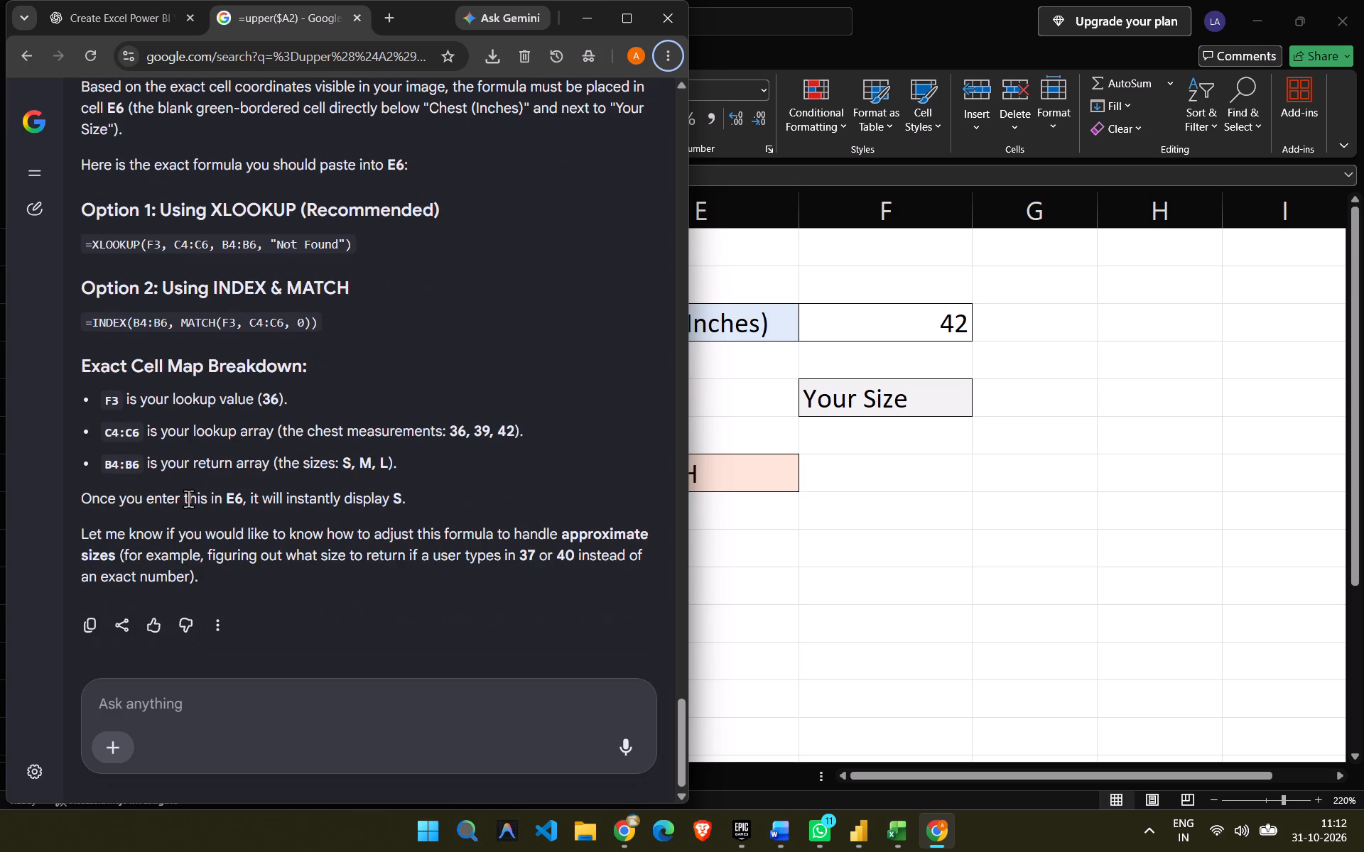
{"action": "left_click", "coordinate": [581, 11]}
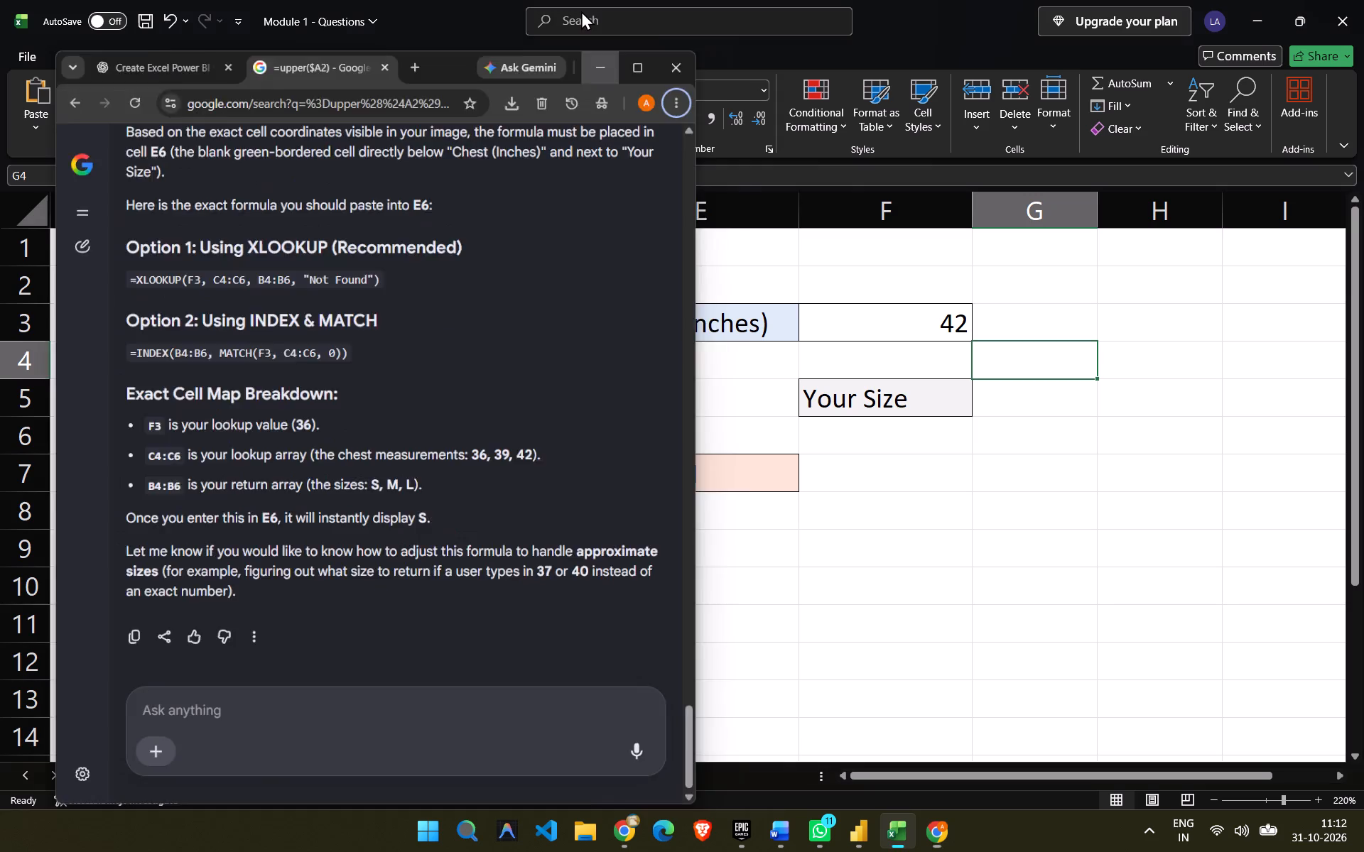
On the Date & Time Formulas sheet, enter =YEAR(A2) in cell D2 of the Year column.
{"action": "left_click", "coordinate": [282, 775]}
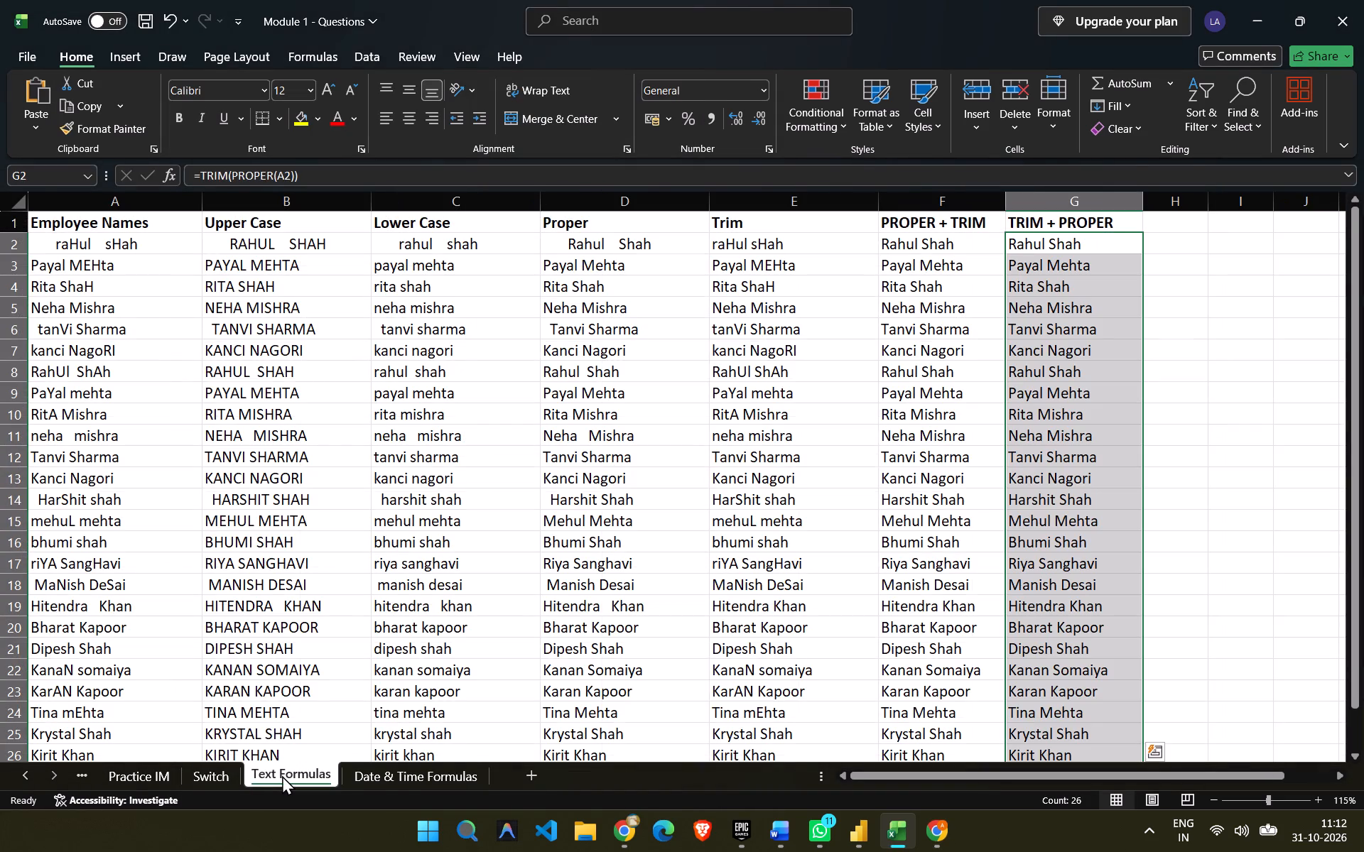
{"action": "left_click", "coordinate": [414, 768]}
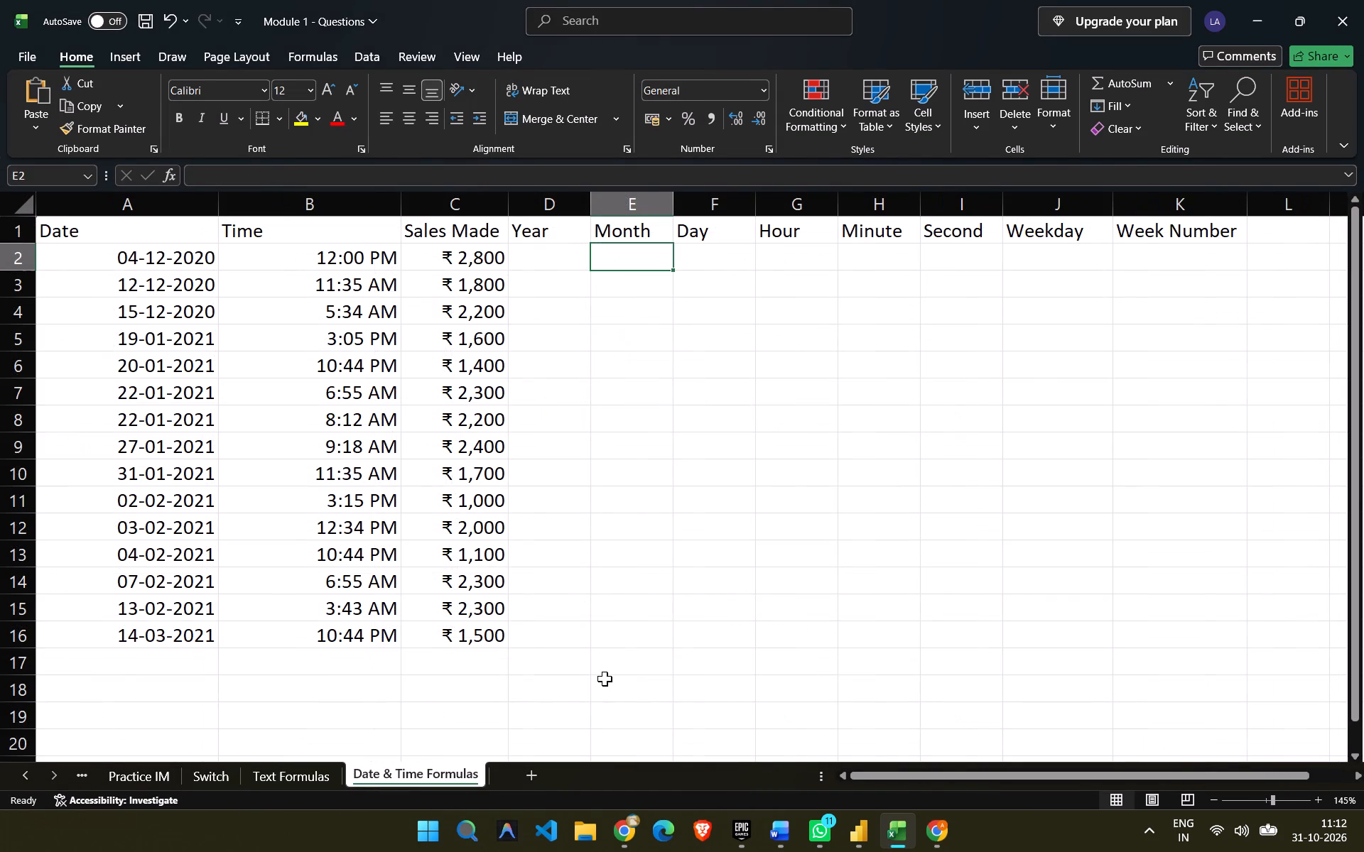
{"action": "left_click", "coordinate": [552, 260]}
{"action": "type", "text": "=yea"}
{"action": "key", "text": "Return"}
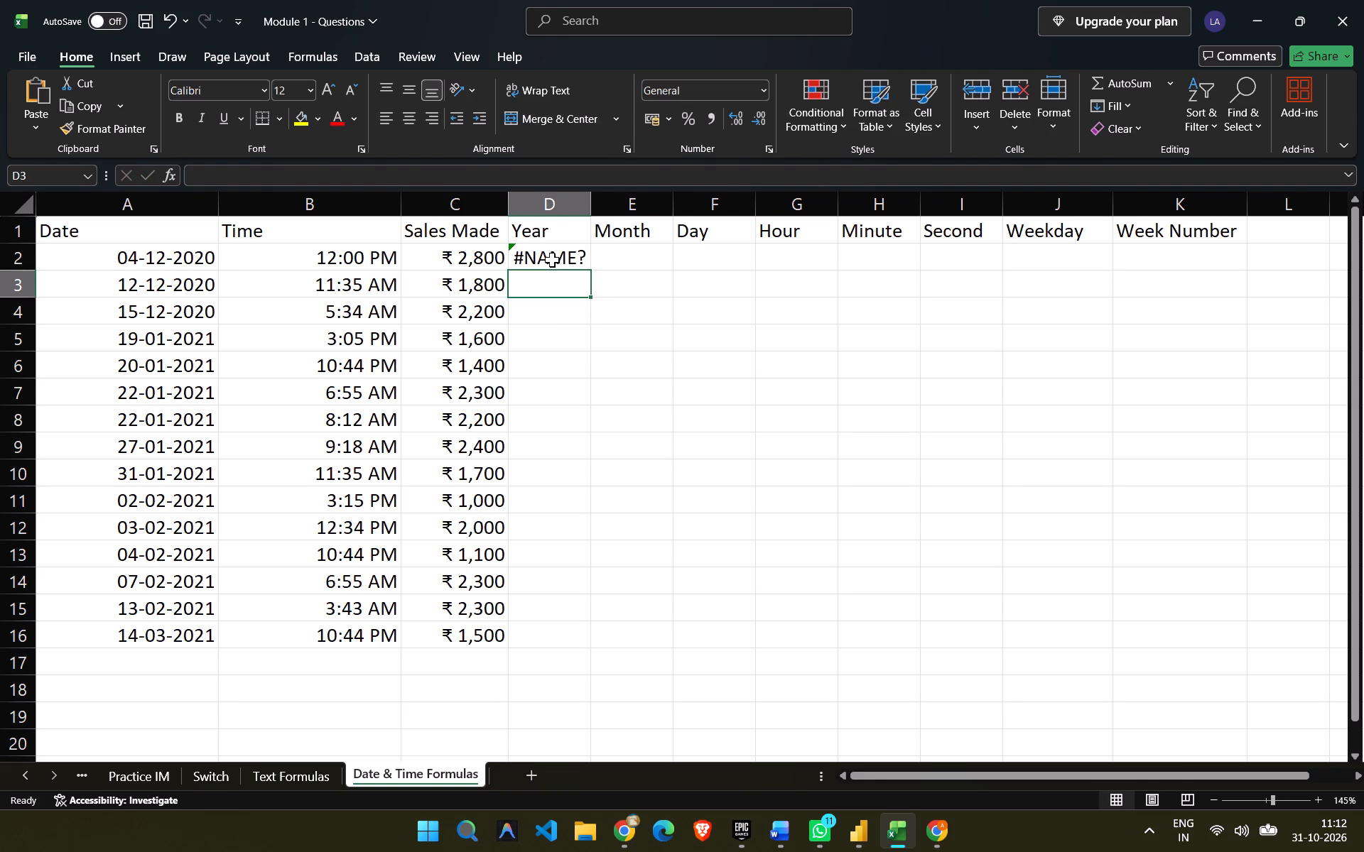
{"action": "left_click", "coordinate": [552, 260]}
{"action": "key", "text": "BackSpace"}
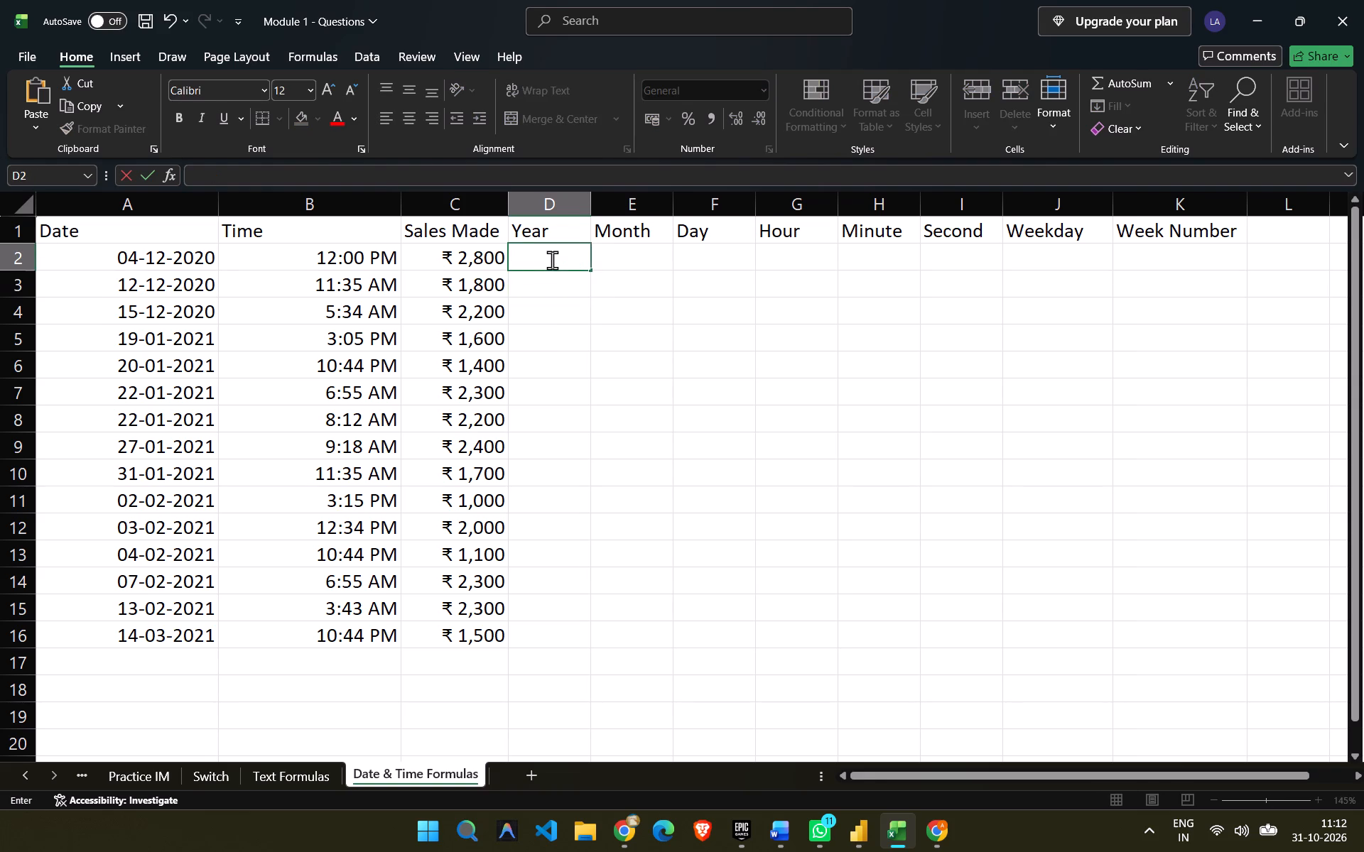
{"action": "type", "text": "=ye"}
{"action": "key", "text": "Tab"}
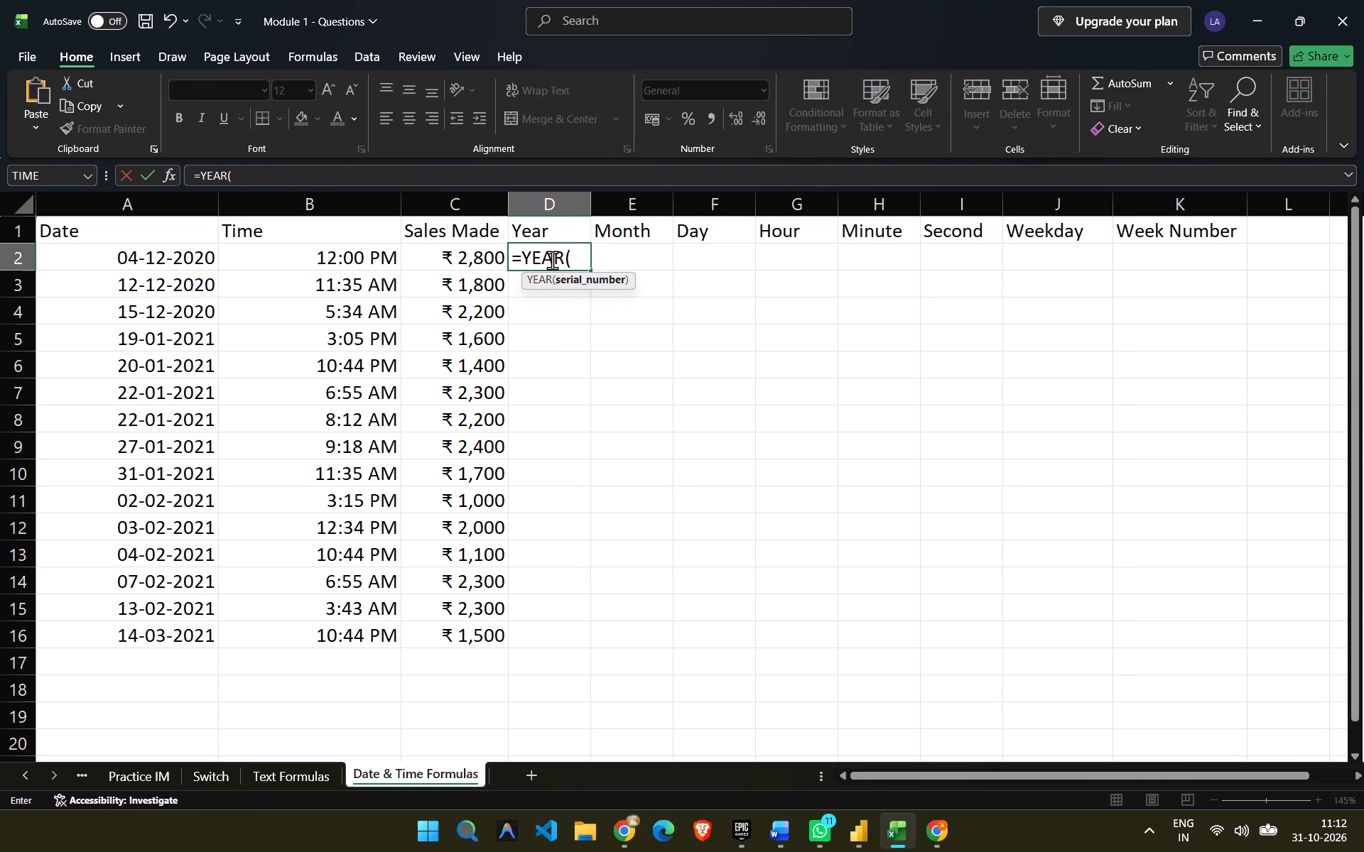
{"action": "type", "text": "data"}
{"action": "key", "text": "BackSpace"}
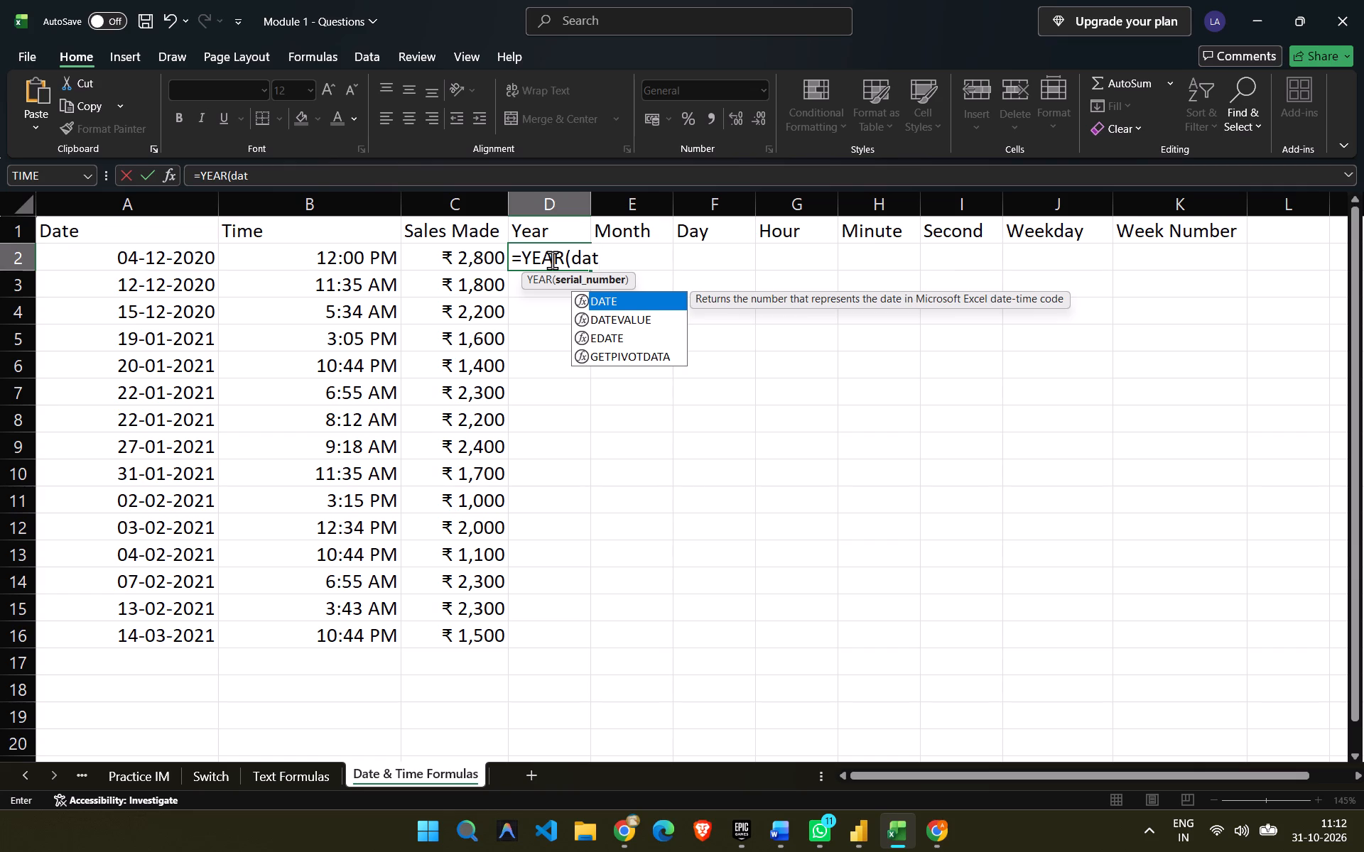
{"action": "key", "text": "BackSpace"}
{"action": "key", "text": "BackSpace"}
{"action": "key", "text": "BackSpace"}
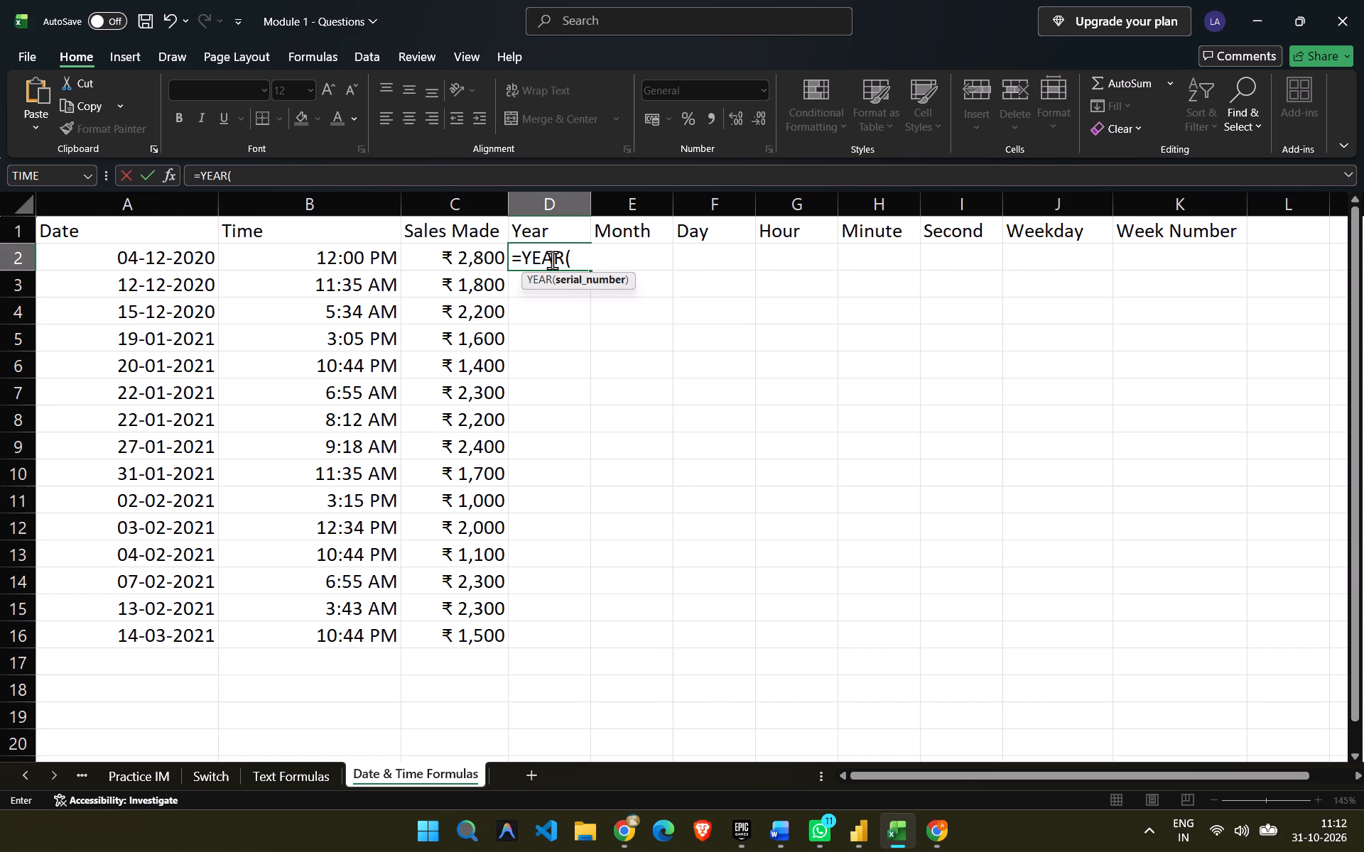
{"action": "type", "text": "a2"}
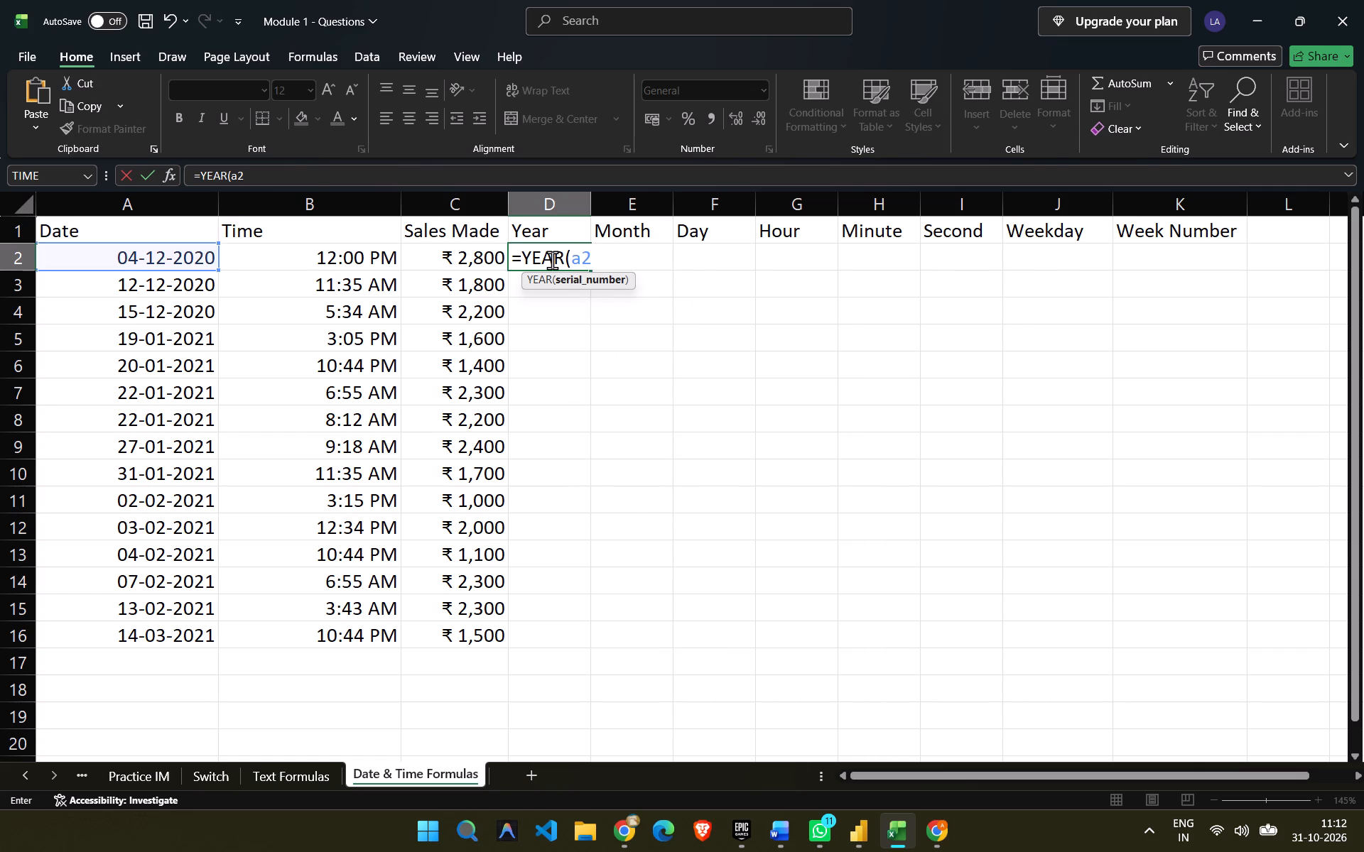
{"action": "key", "text": "shift+parenright"}
{"action": "key", "text": "Return"}
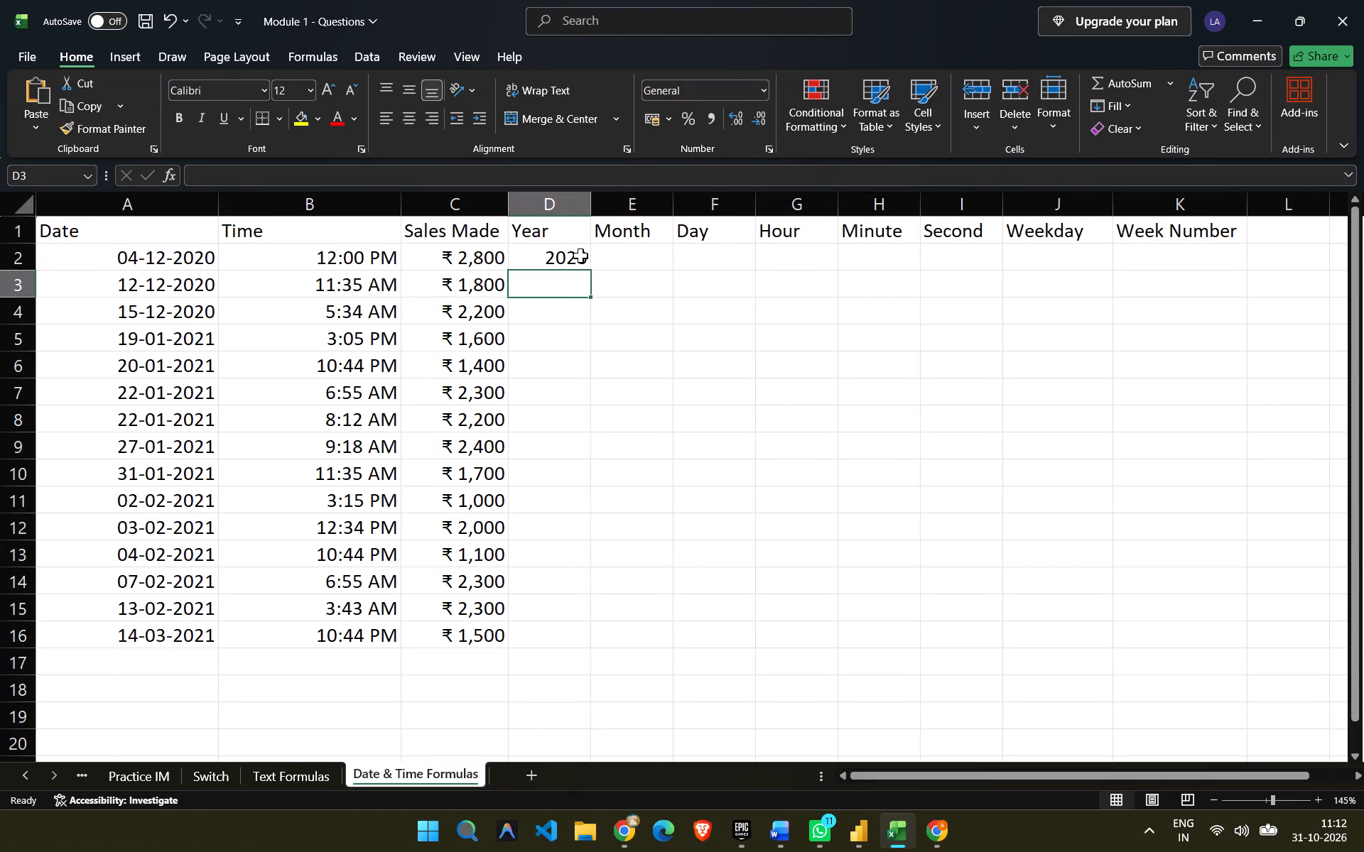
Fill the YEAR formula from D2 down the Year column to row 16.
{"action": "left_click", "coordinate": [580, 257]}
{"action": "left_click", "coordinate": [588, 275]}
{"action": "left_click", "coordinate": [588, 261]}
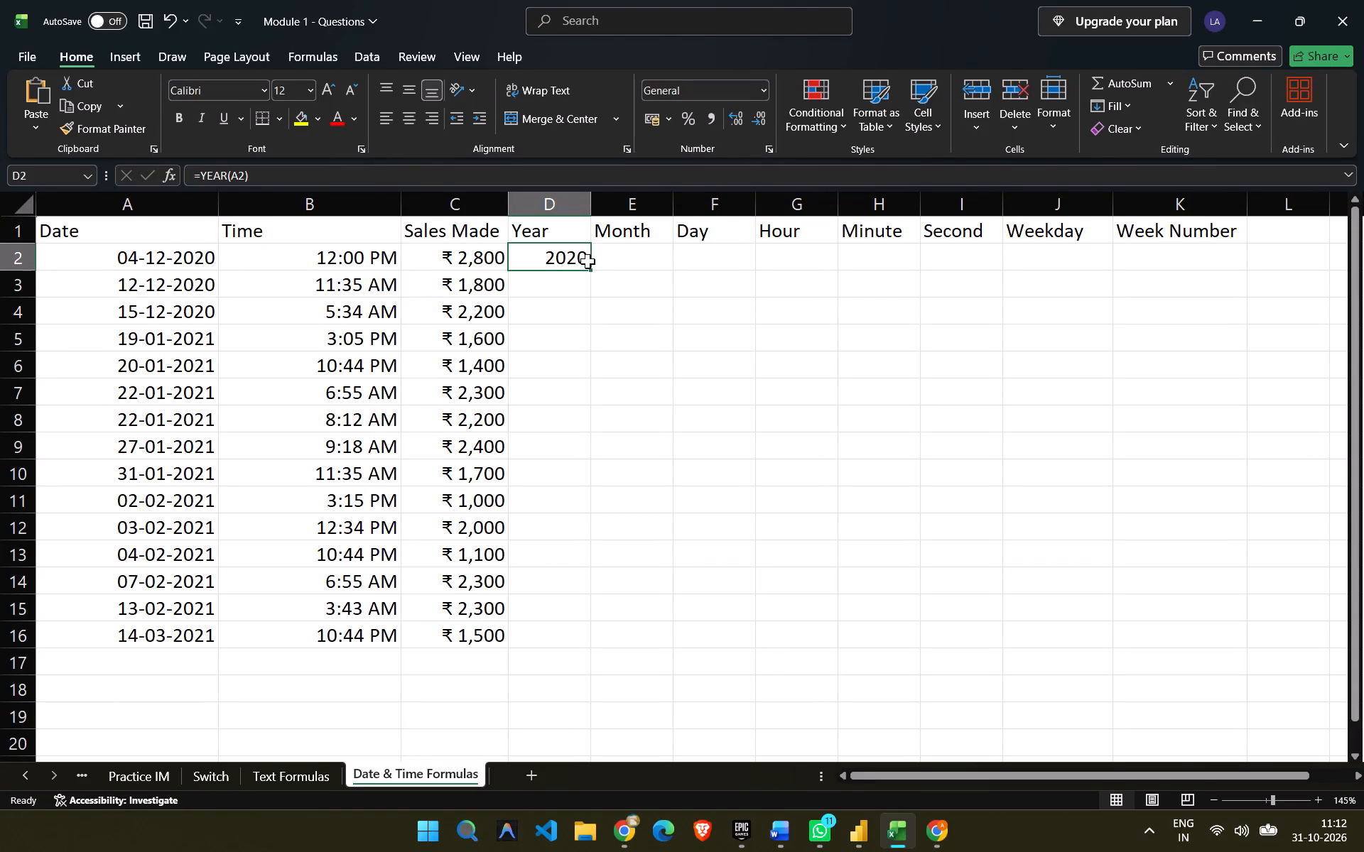
{"action": "double_click", "coordinate": [591, 268]}
Enter =MONTH(A2) in cell E2 of the Month column.
{"action": "left_click", "coordinate": [640, 259]}
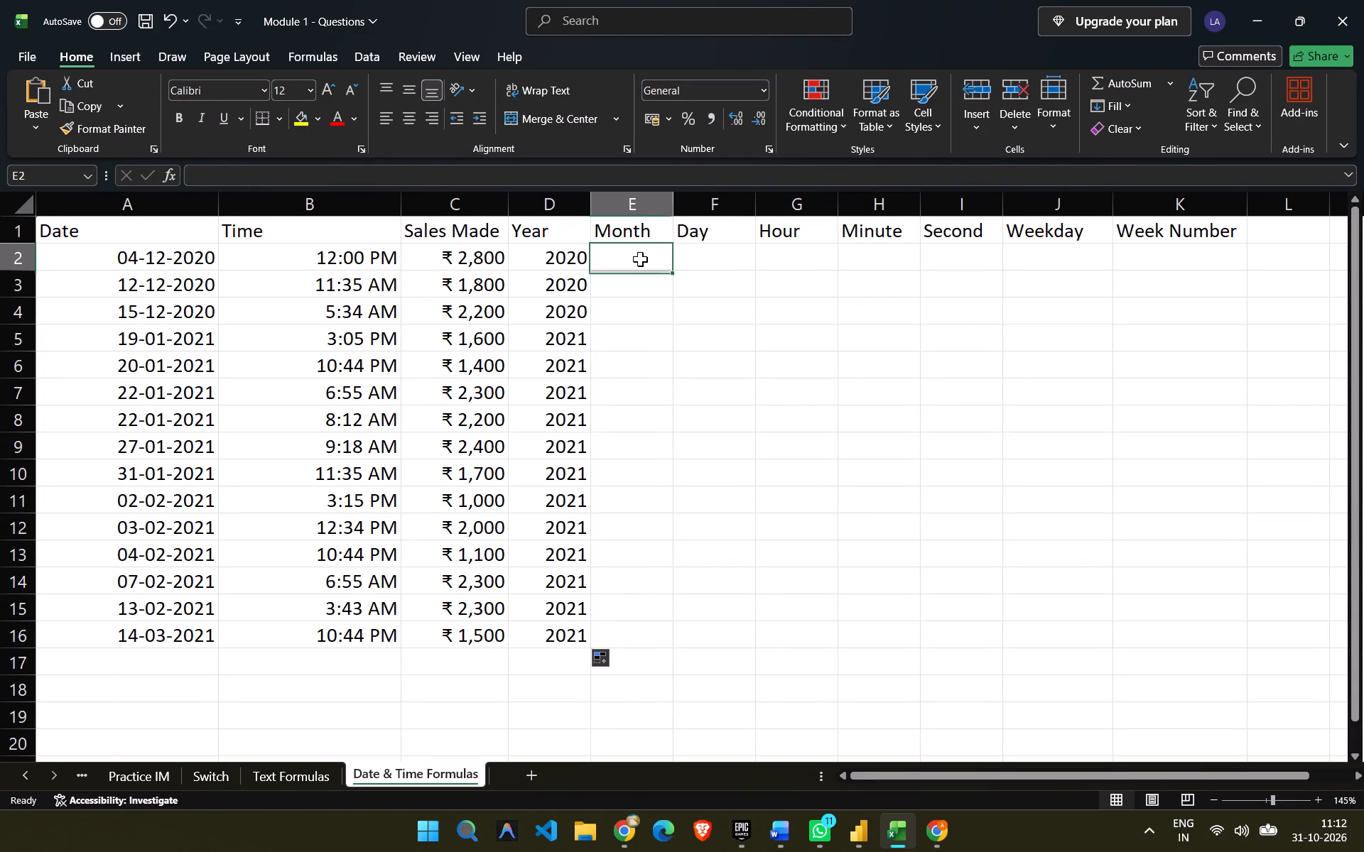
{"action": "type", "text": "=o"}
{"action": "key", "text": "BackSpace"}
{"action": "type", "text": "mon"}
{"action": "key", "text": "Tab"}
{"action": "type", "text": "a2"}
{"action": "key", "text": "shift+parenright"}
{"action": "key", "text": "Return"}
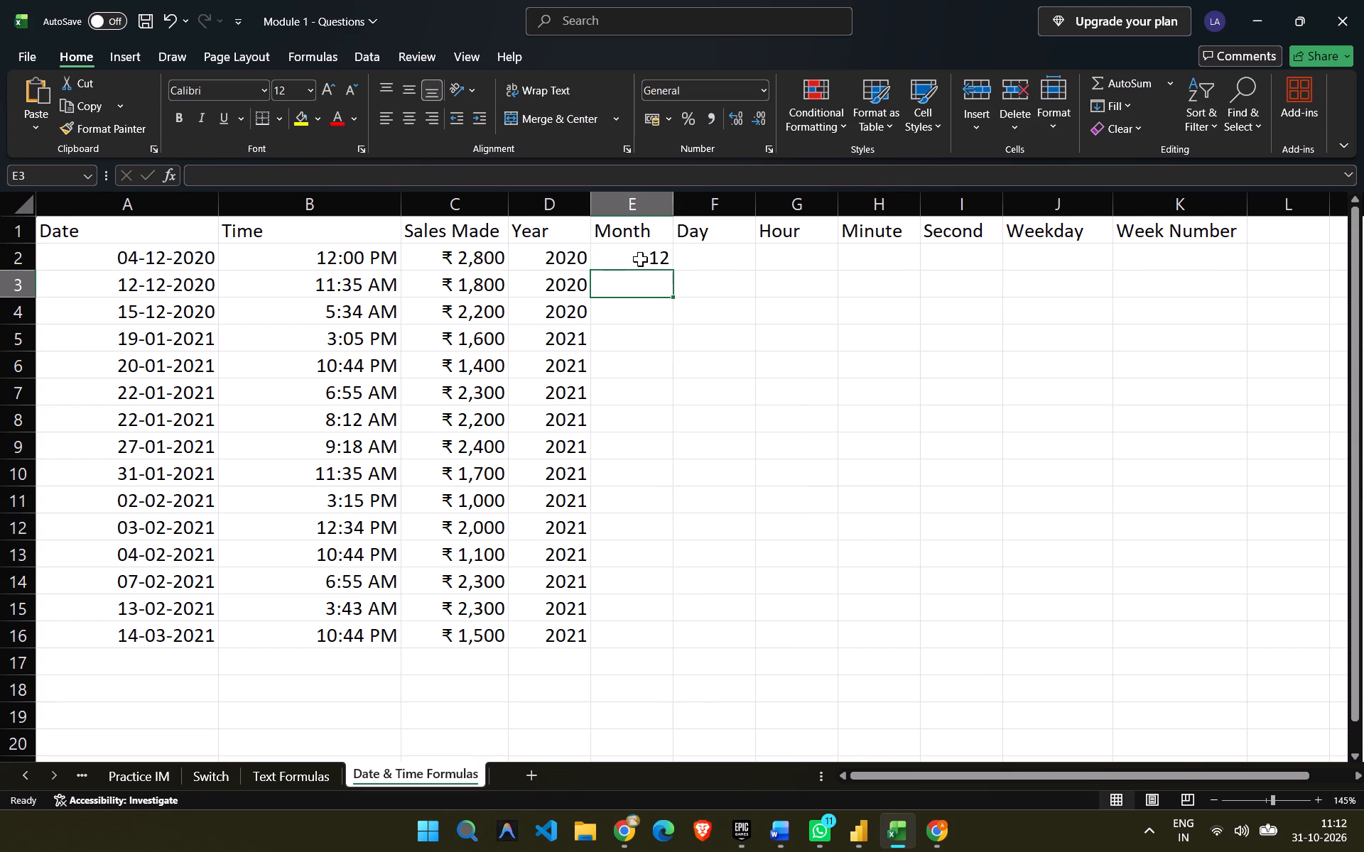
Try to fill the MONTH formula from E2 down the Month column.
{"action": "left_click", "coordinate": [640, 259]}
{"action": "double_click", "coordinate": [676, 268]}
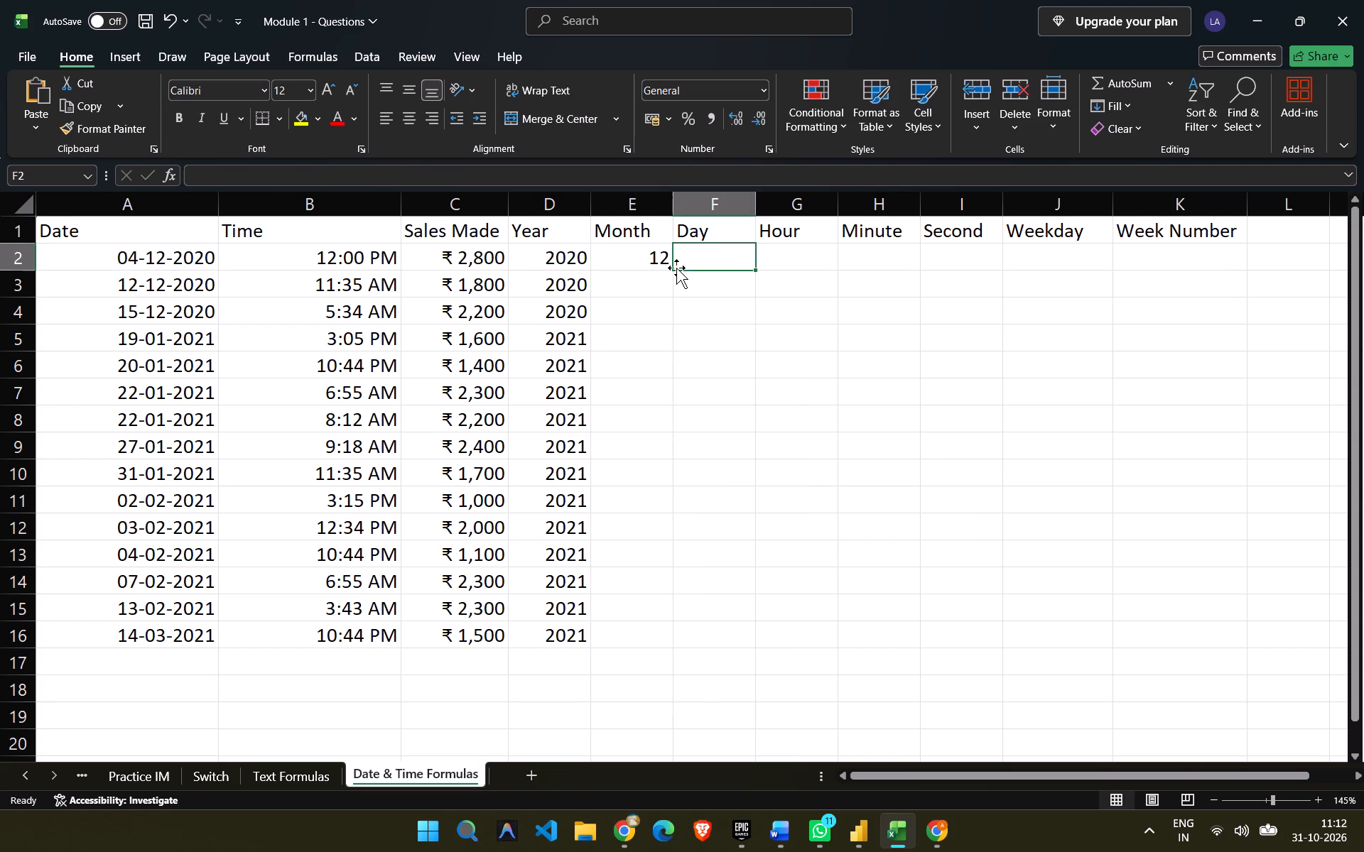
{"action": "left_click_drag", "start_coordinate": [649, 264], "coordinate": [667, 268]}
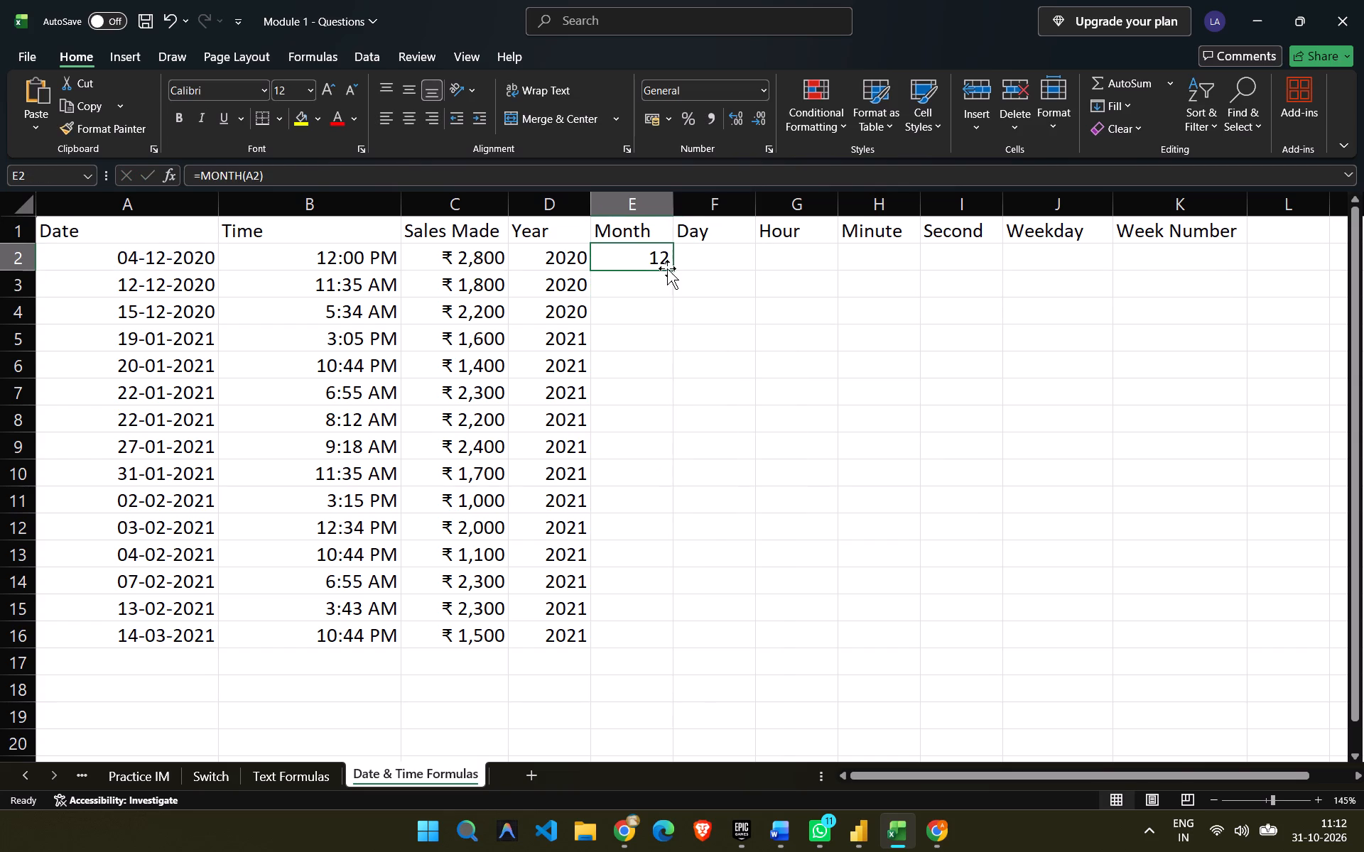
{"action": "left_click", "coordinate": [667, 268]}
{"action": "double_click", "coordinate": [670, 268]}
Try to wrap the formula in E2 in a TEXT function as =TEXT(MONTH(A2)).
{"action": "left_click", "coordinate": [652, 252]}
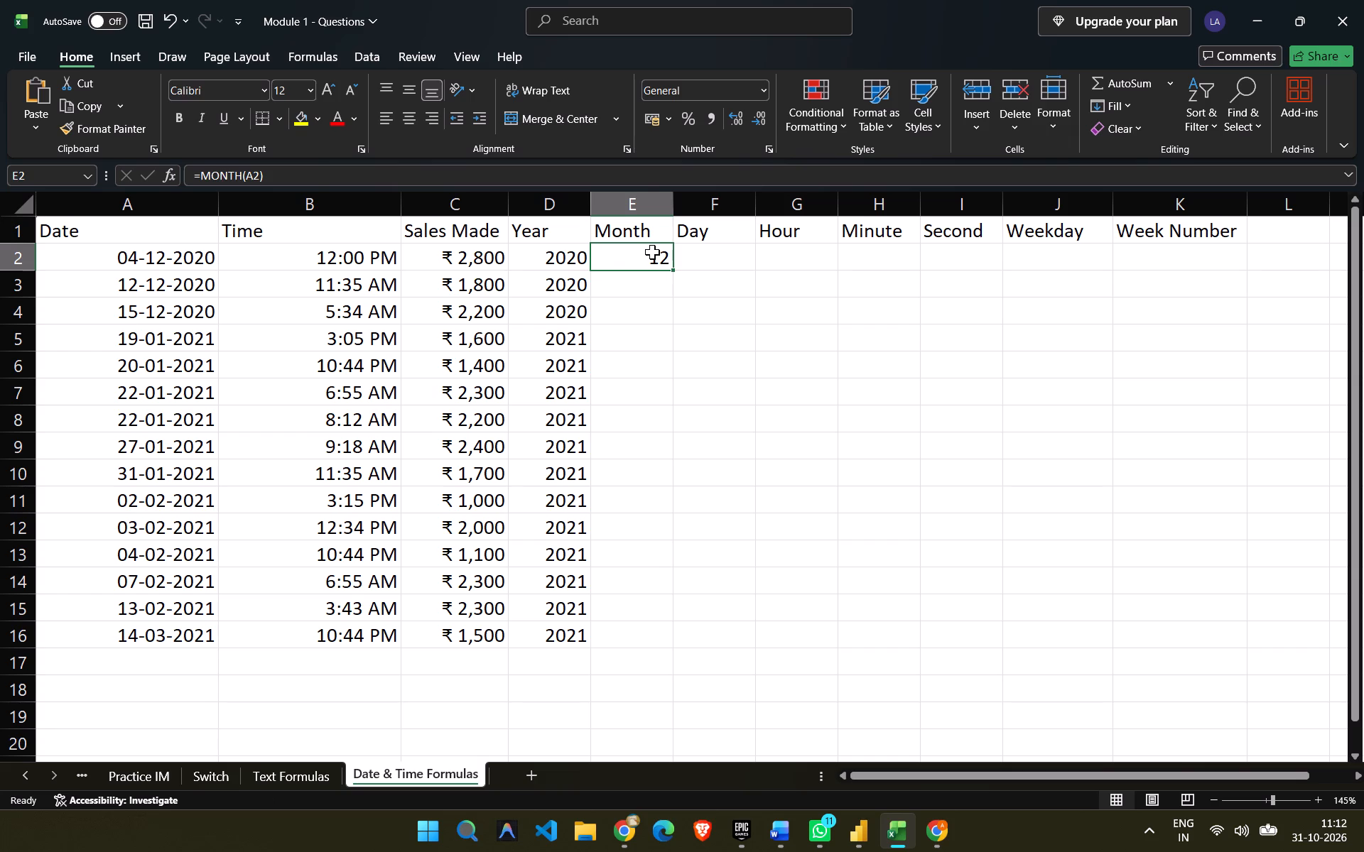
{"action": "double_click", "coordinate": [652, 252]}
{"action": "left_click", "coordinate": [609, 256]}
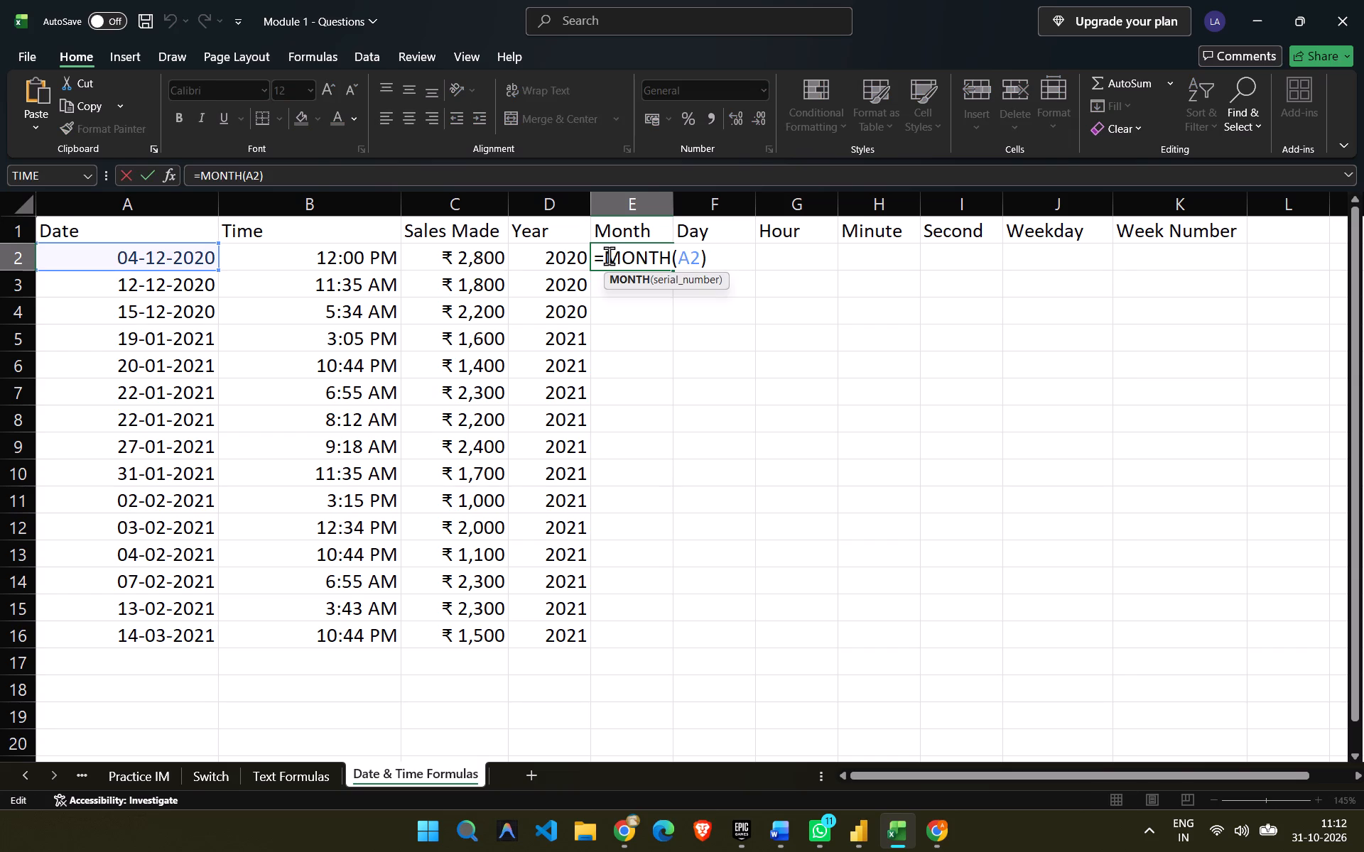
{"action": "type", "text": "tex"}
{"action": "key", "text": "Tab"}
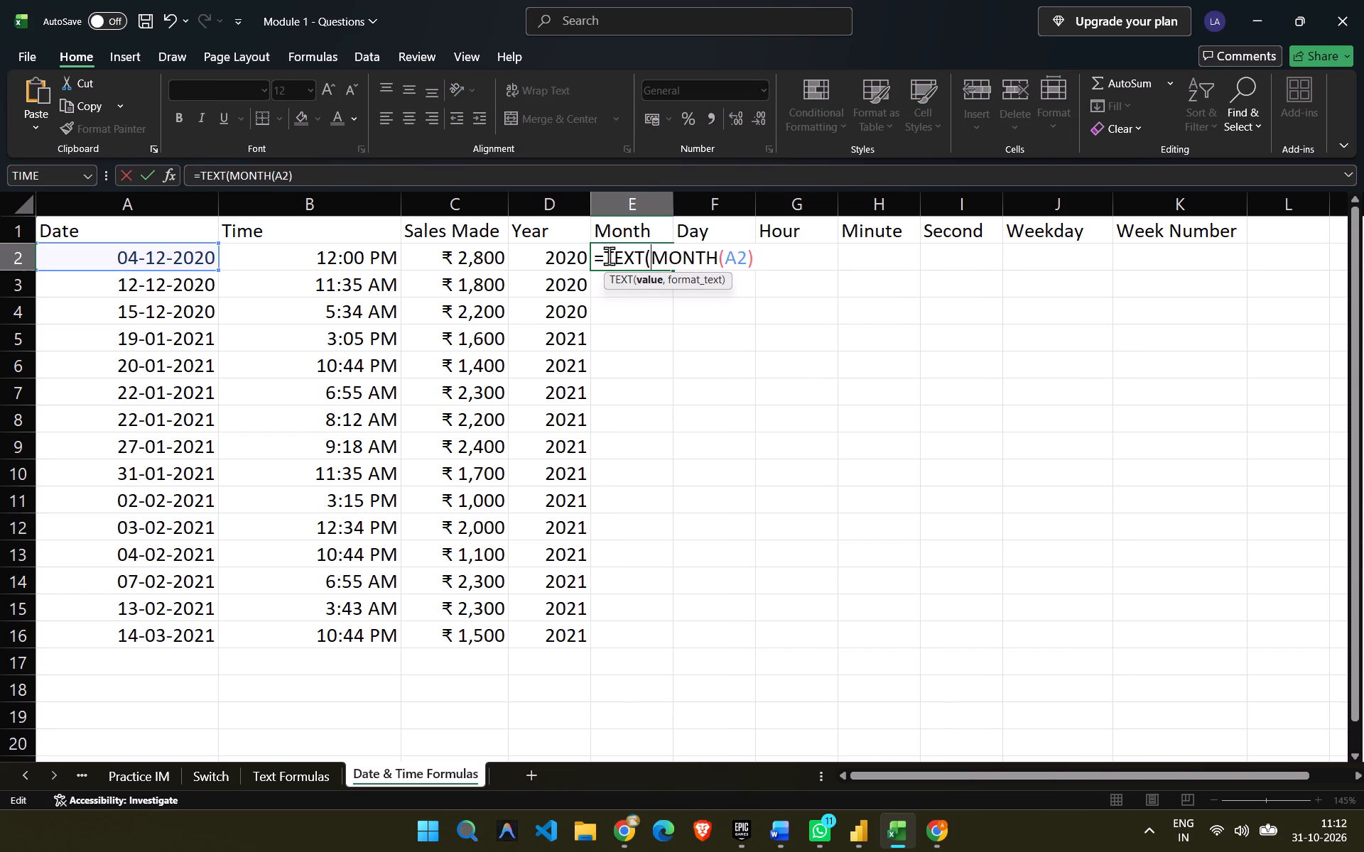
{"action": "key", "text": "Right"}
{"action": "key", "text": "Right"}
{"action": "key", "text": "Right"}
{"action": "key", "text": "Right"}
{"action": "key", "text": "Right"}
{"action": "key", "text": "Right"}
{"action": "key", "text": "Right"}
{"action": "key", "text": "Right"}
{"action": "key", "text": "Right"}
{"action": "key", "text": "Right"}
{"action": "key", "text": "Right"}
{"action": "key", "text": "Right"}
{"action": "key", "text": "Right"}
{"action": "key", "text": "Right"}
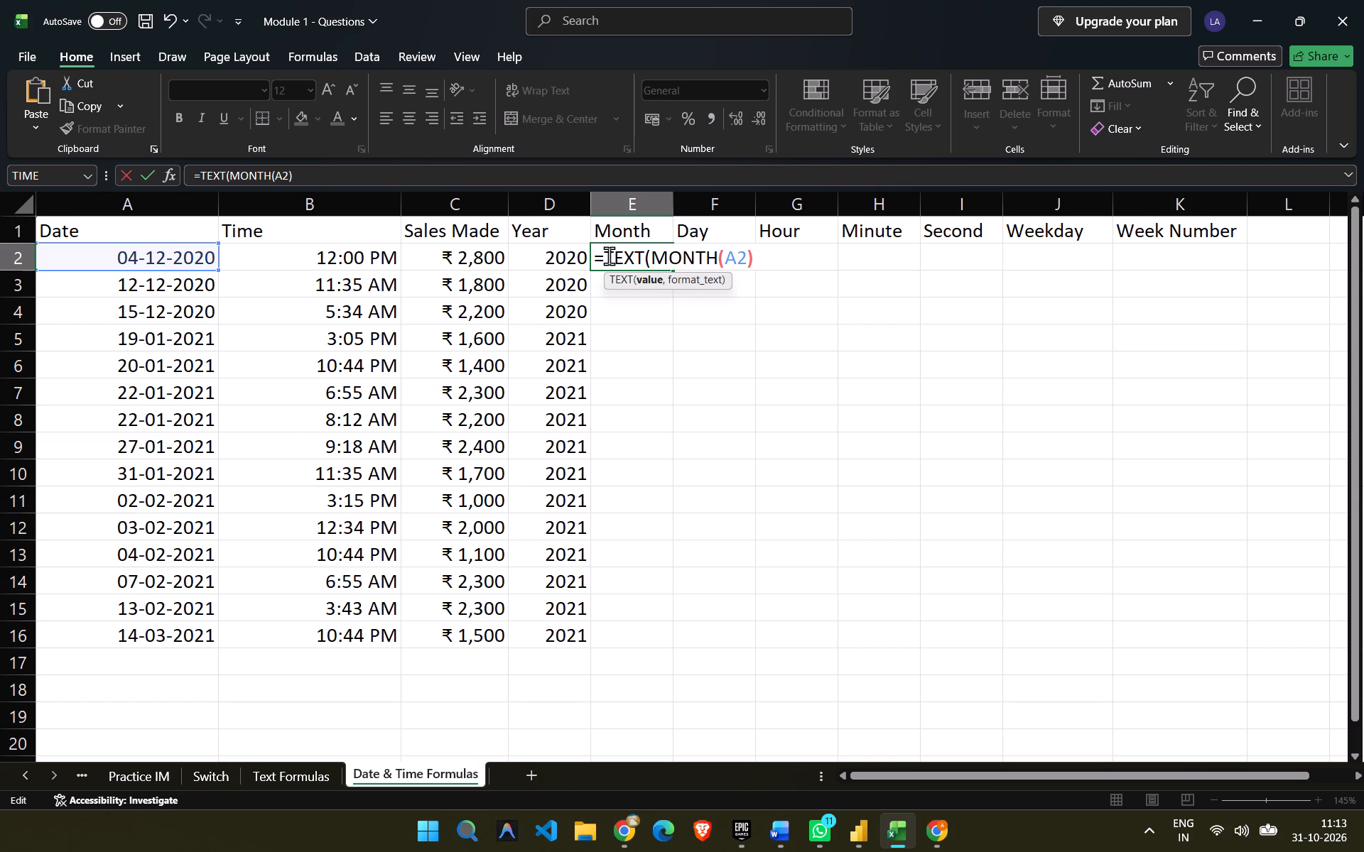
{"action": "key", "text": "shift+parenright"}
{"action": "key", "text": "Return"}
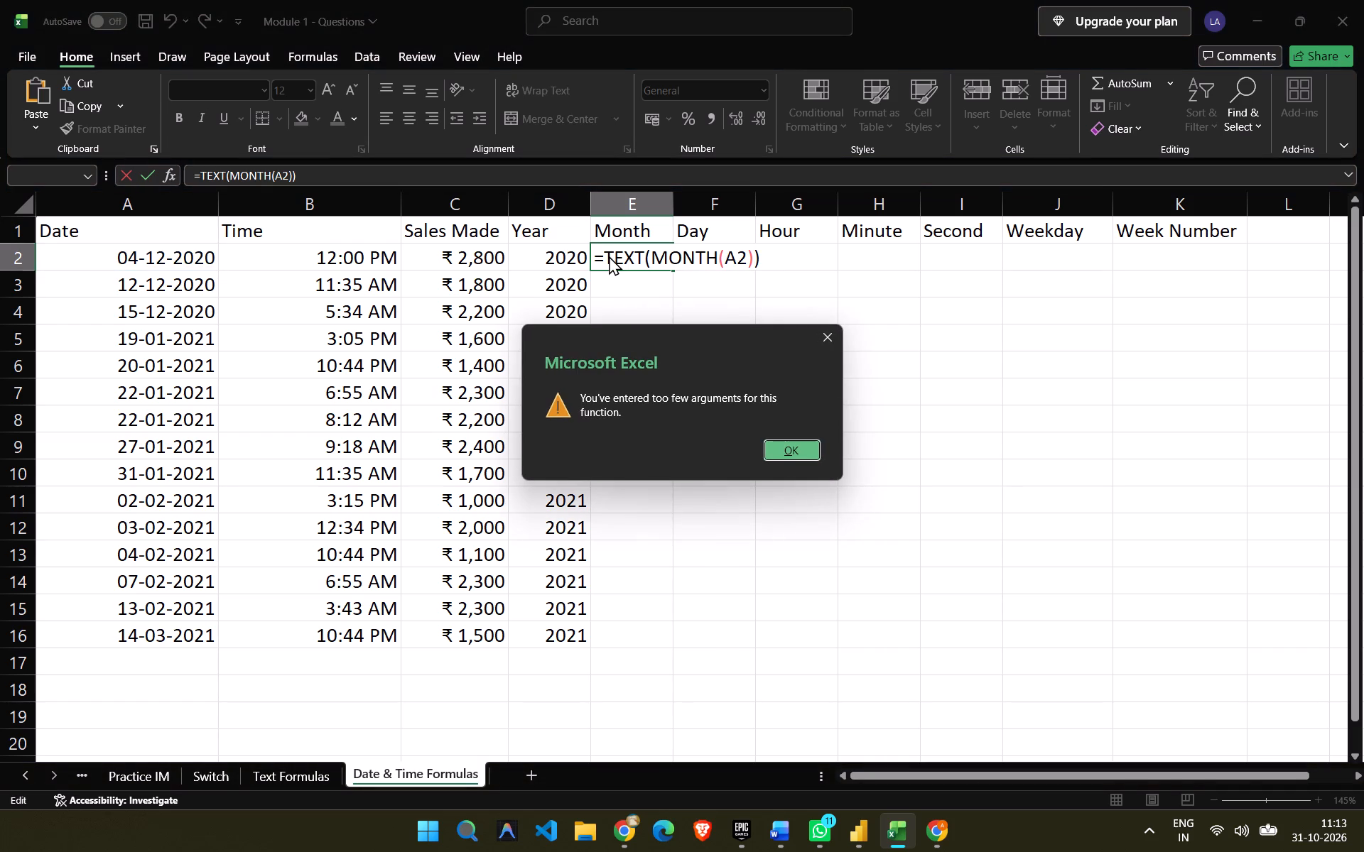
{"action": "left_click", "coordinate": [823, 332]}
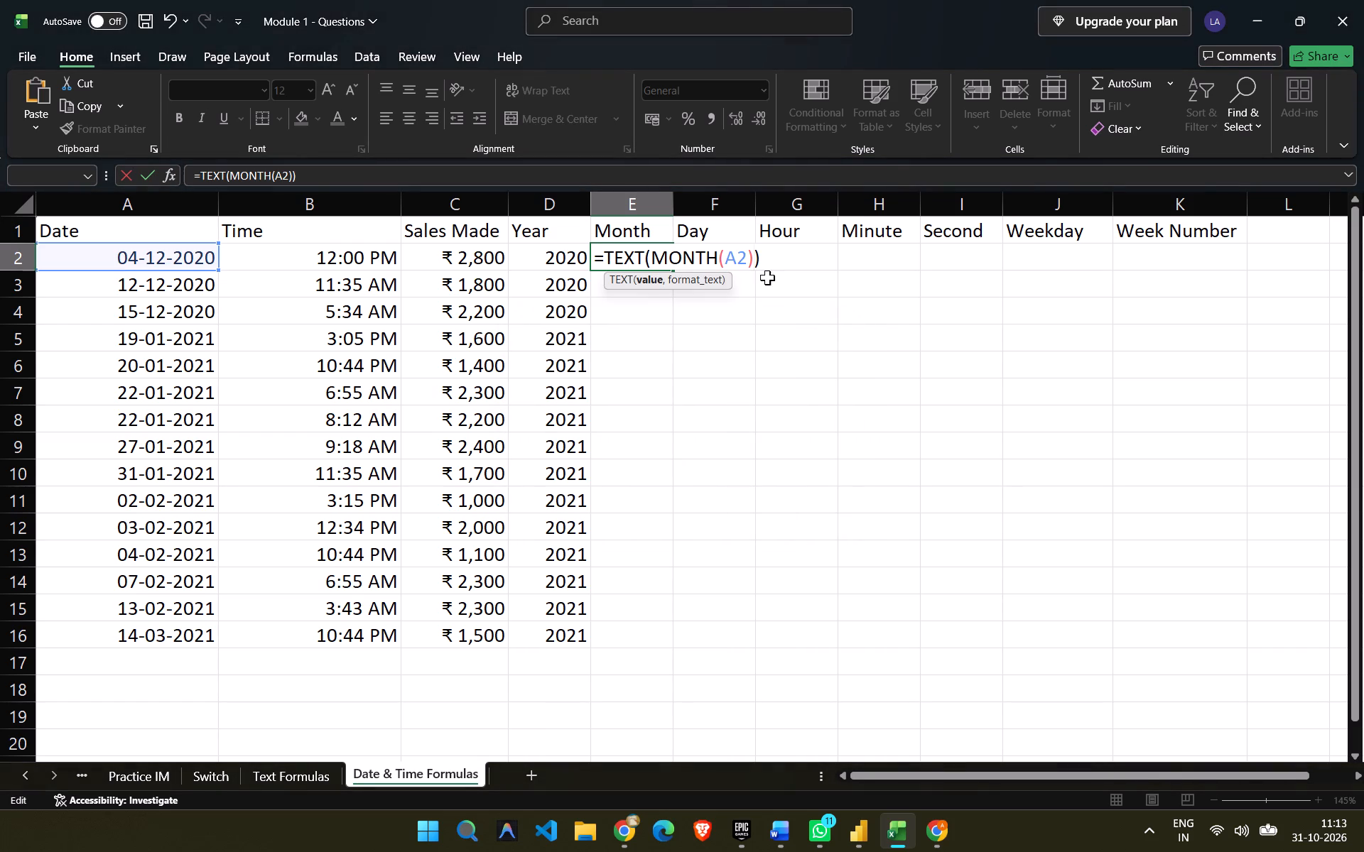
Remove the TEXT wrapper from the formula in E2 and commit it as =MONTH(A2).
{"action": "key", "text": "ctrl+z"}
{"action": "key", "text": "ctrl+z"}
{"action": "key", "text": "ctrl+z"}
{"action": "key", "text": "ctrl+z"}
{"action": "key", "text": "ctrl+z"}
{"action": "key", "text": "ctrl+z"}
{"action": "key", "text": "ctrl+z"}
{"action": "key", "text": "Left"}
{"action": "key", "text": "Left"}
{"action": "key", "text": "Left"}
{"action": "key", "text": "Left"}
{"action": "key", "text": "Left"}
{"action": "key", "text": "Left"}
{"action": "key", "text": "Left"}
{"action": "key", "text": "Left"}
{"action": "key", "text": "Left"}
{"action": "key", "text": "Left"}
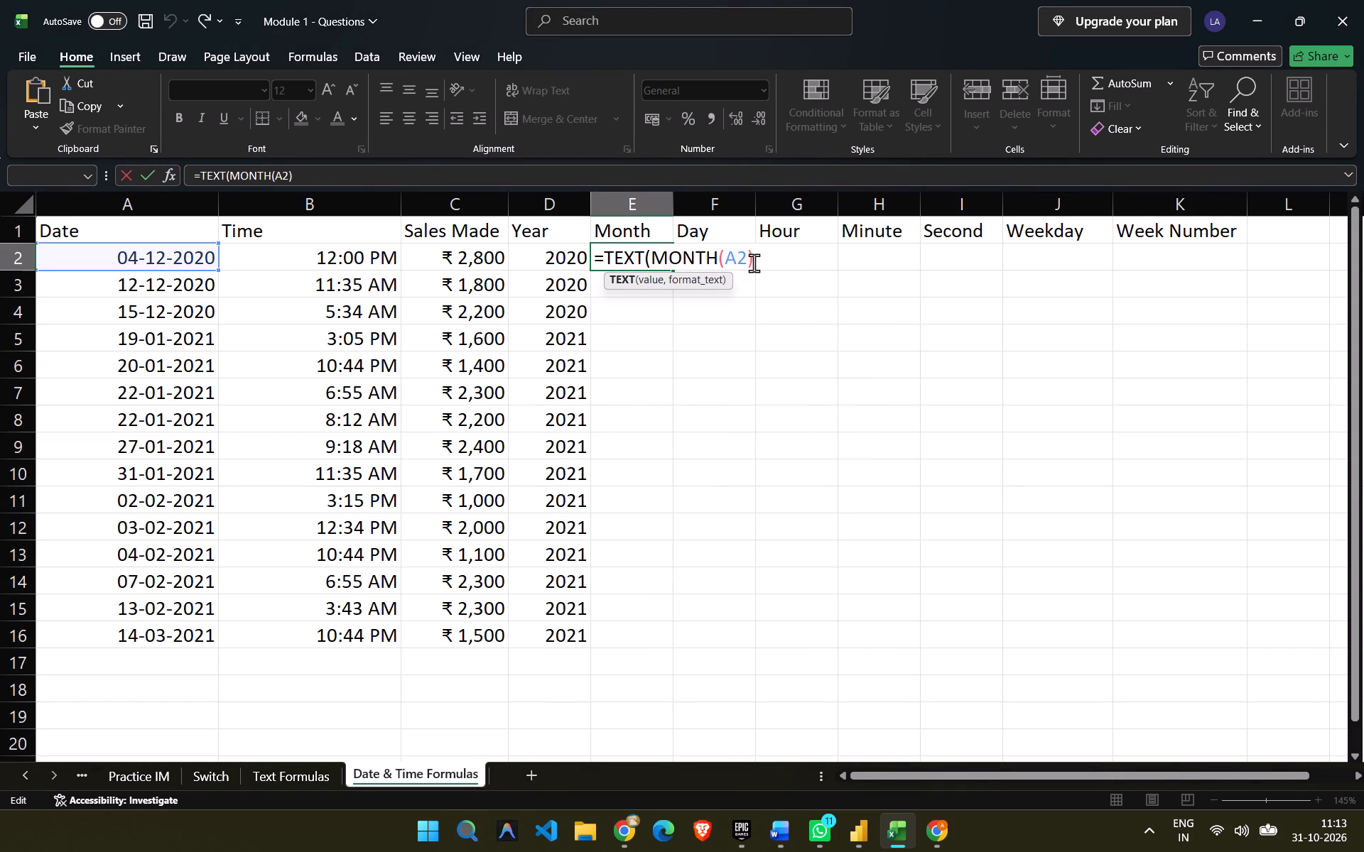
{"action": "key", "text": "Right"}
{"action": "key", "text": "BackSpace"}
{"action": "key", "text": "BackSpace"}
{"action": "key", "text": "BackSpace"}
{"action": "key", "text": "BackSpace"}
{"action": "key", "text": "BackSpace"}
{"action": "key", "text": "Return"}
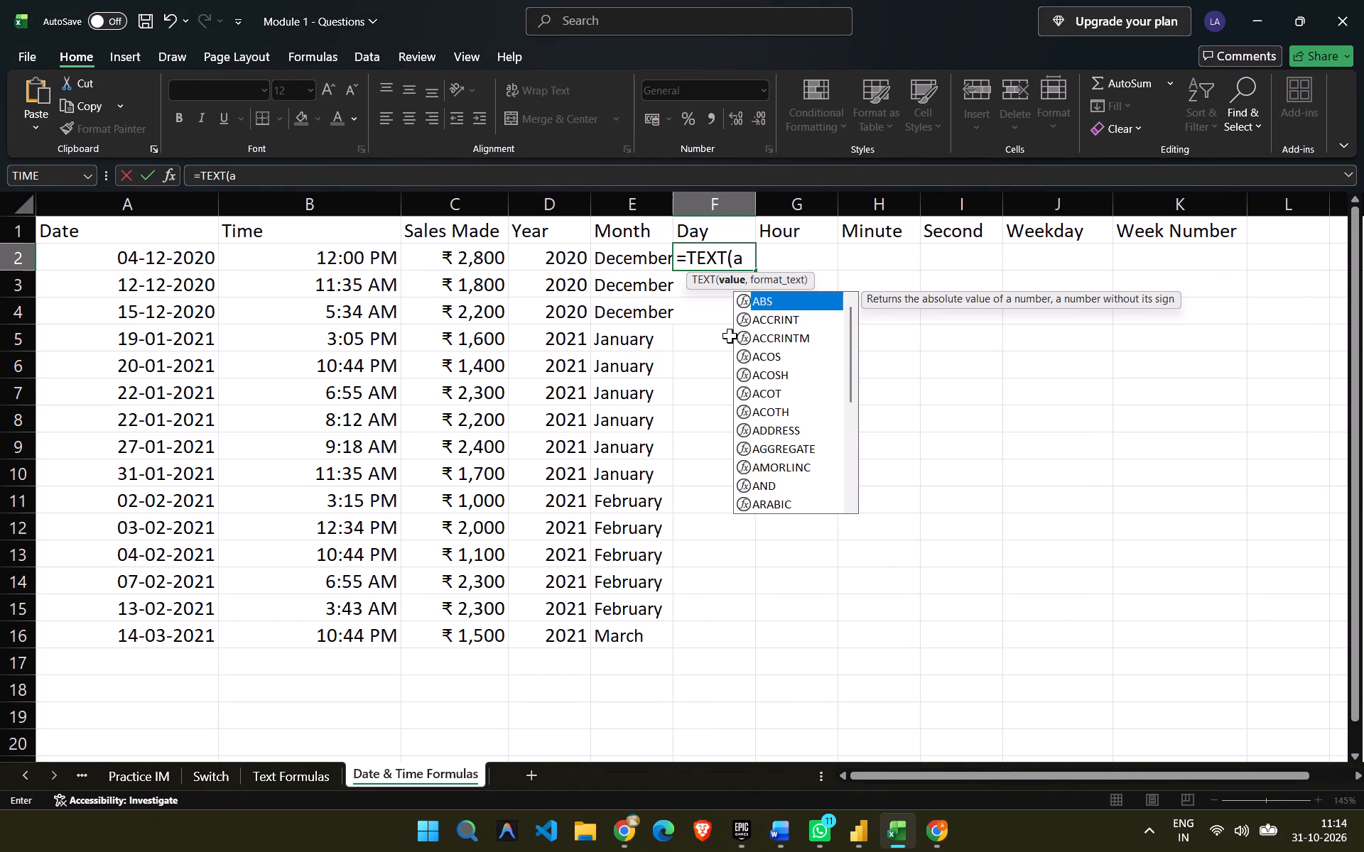
{"action": "type", "text": "2,"}
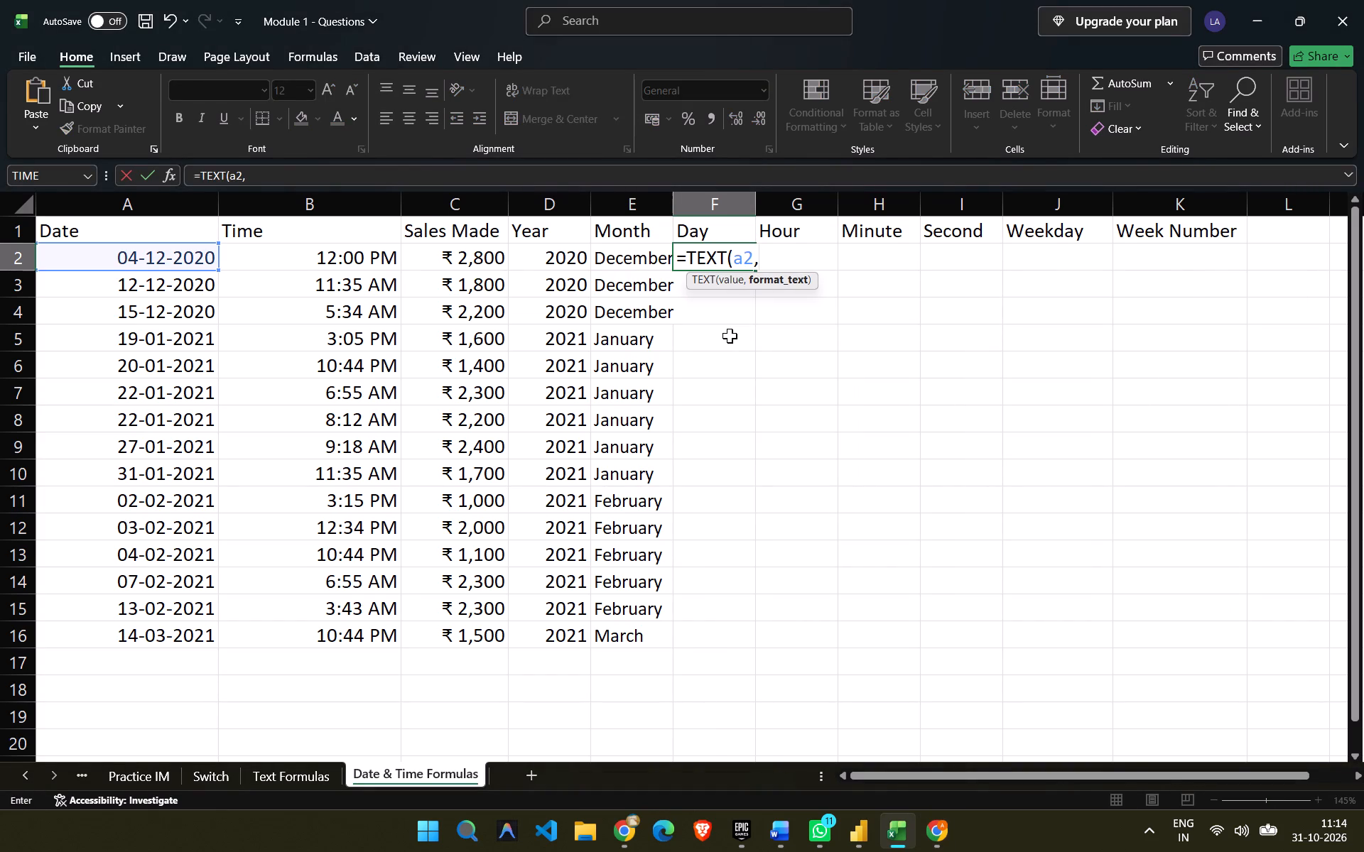
{"action": "key", "text": "shift+quotedbl"}
{"action": "type", "text": "dddd"}
{"action": "type", "text": "\")"}
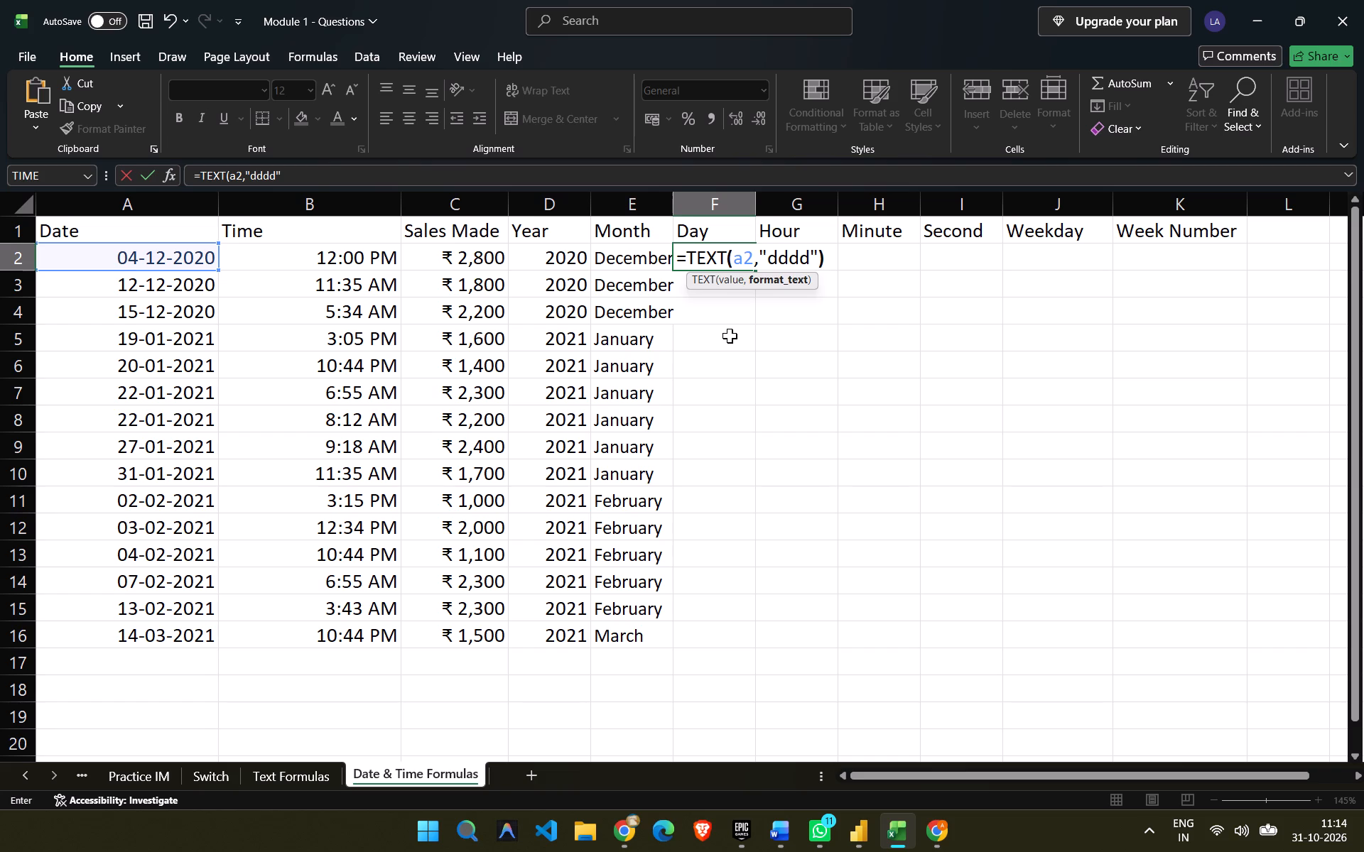
{"action": "key", "text": "Return"}
Fill the day-name formula from F2 down the Day column to row 16.
{"action": "left_click_drag", "start_coordinate": [732, 265], "coordinate": [757, 267]}
{"action": "double_click", "coordinate": [757, 267]}
{"action": "left_click", "coordinate": [747, 262]}
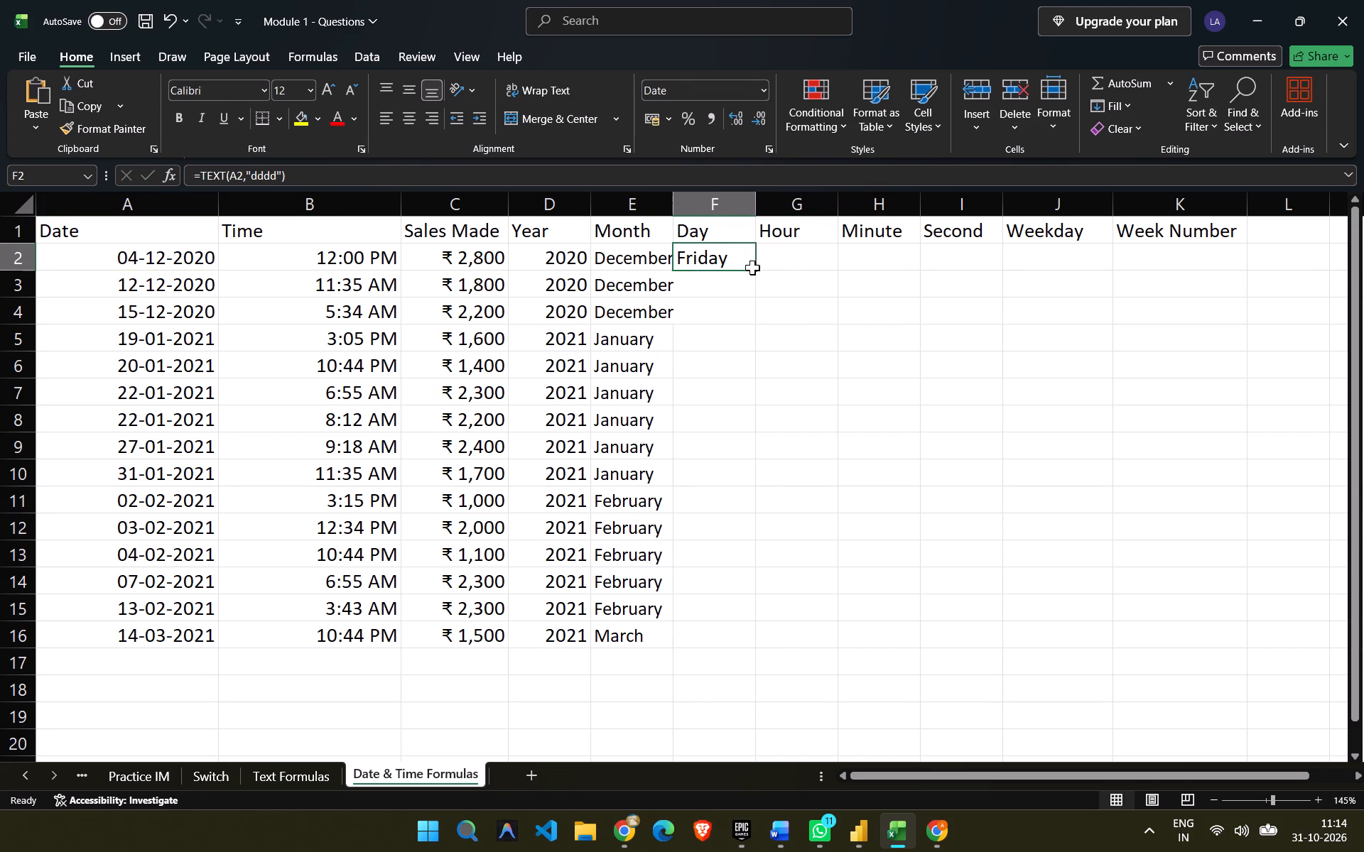
{"action": "double_click", "coordinate": [752, 268]}
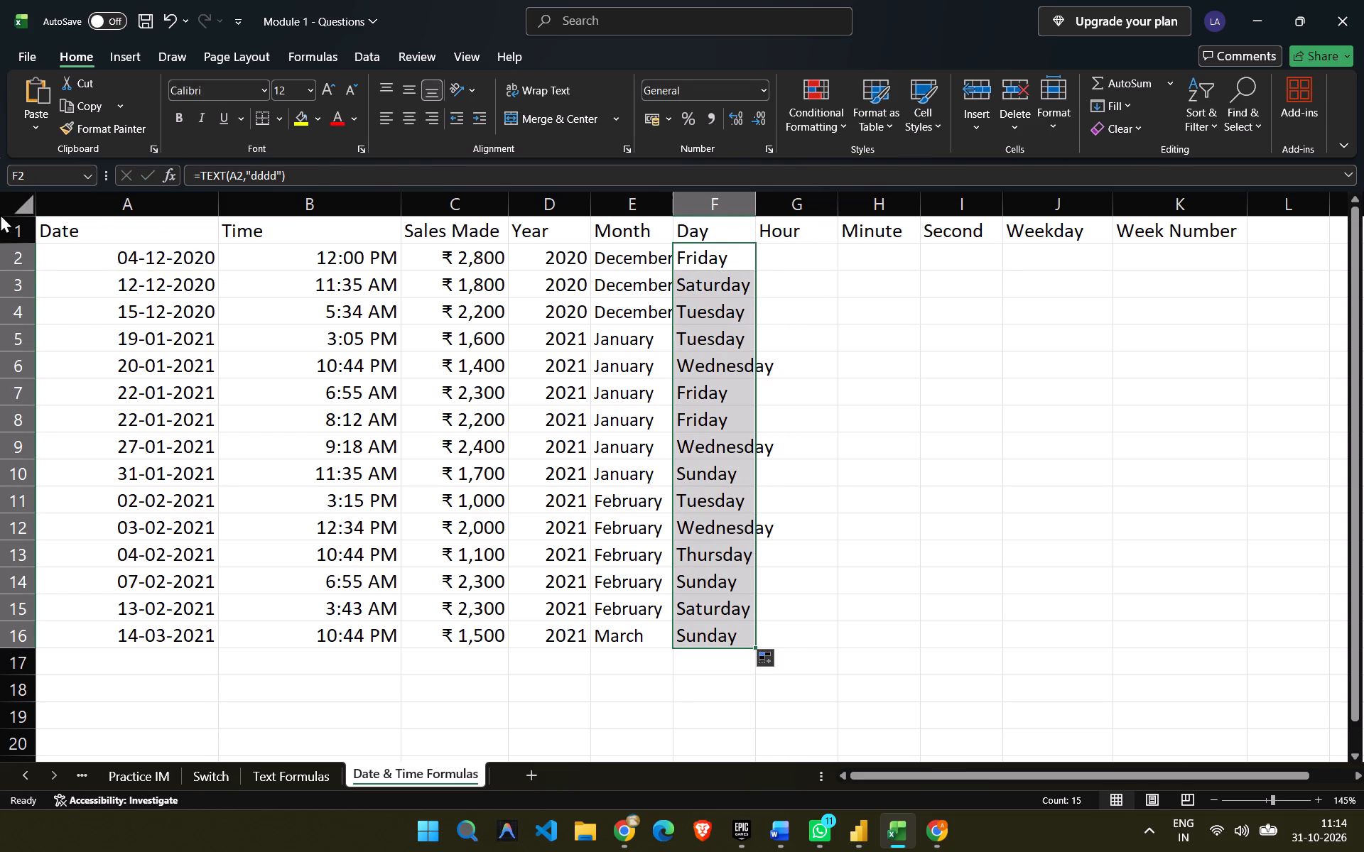
Auto-fit the widths of all columns in the Date & Time Formulas sheet to their contents.
{"action": "left_click_drag", "start_coordinate": [14, 204], "coordinate": [214, 209]}
{"action": "double_click", "coordinate": [214, 209]}
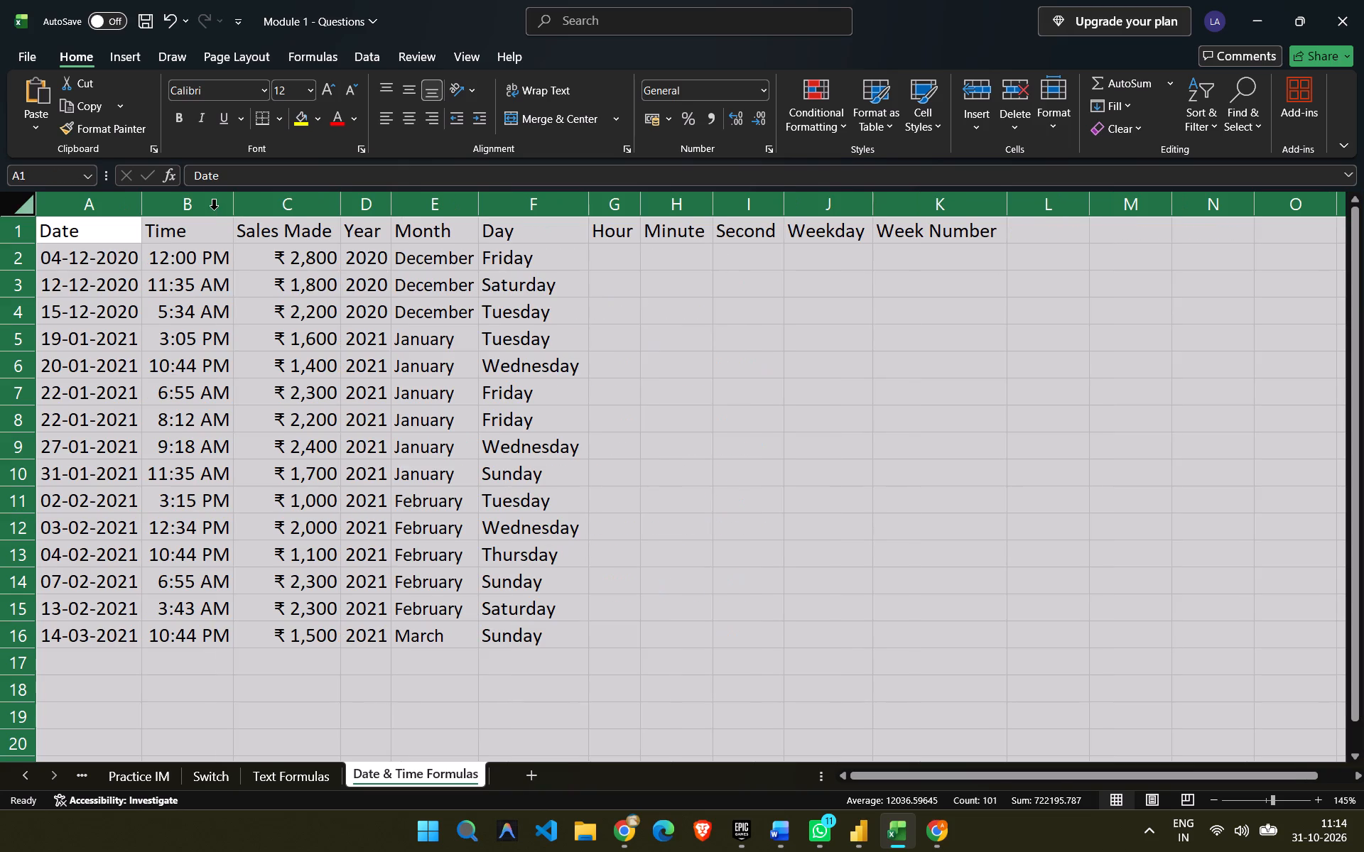
Enter =HOUR(B2) in cell G2 of the Hour column.
{"action": "left_click", "coordinate": [596, 261]}
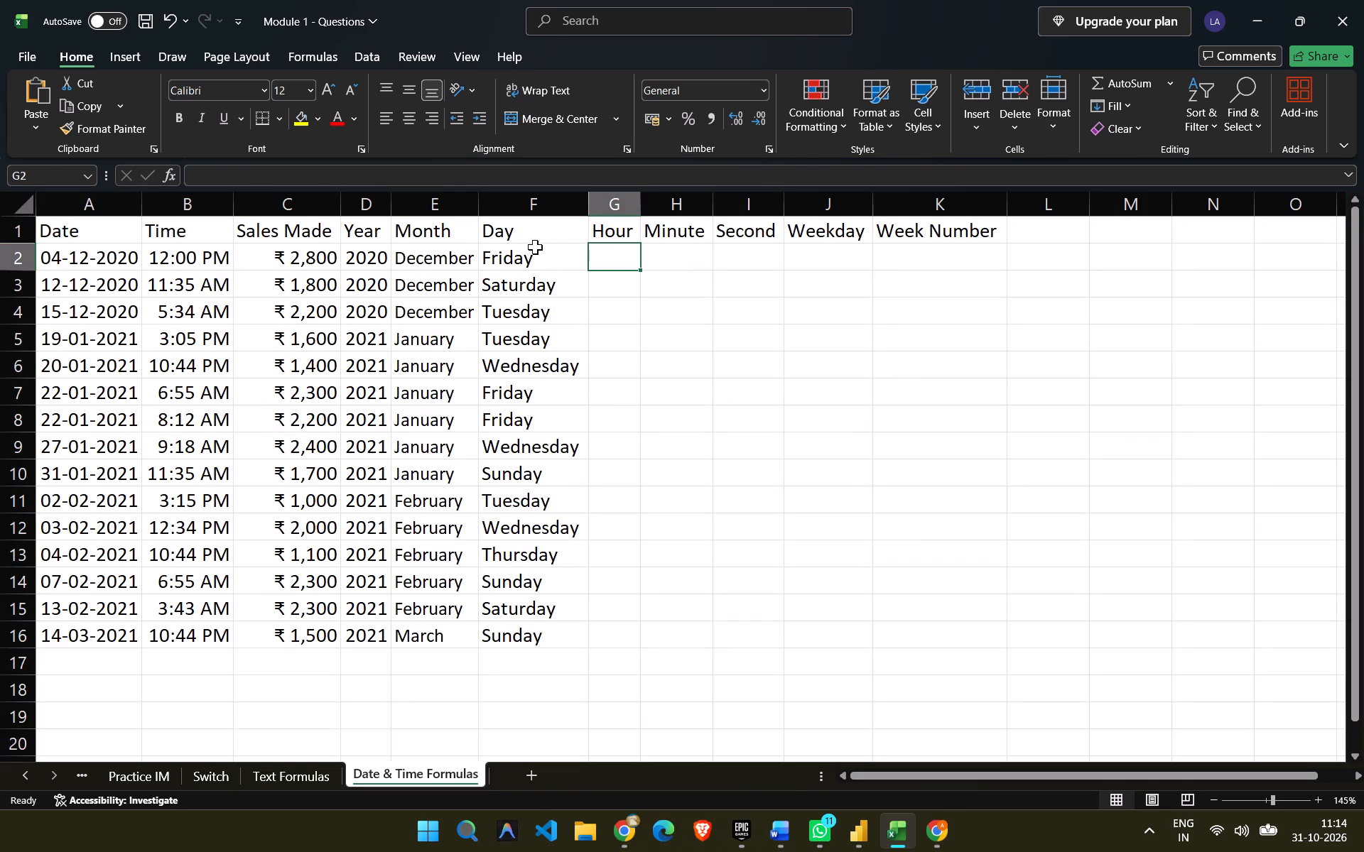
{"action": "key", "text": "equal"}
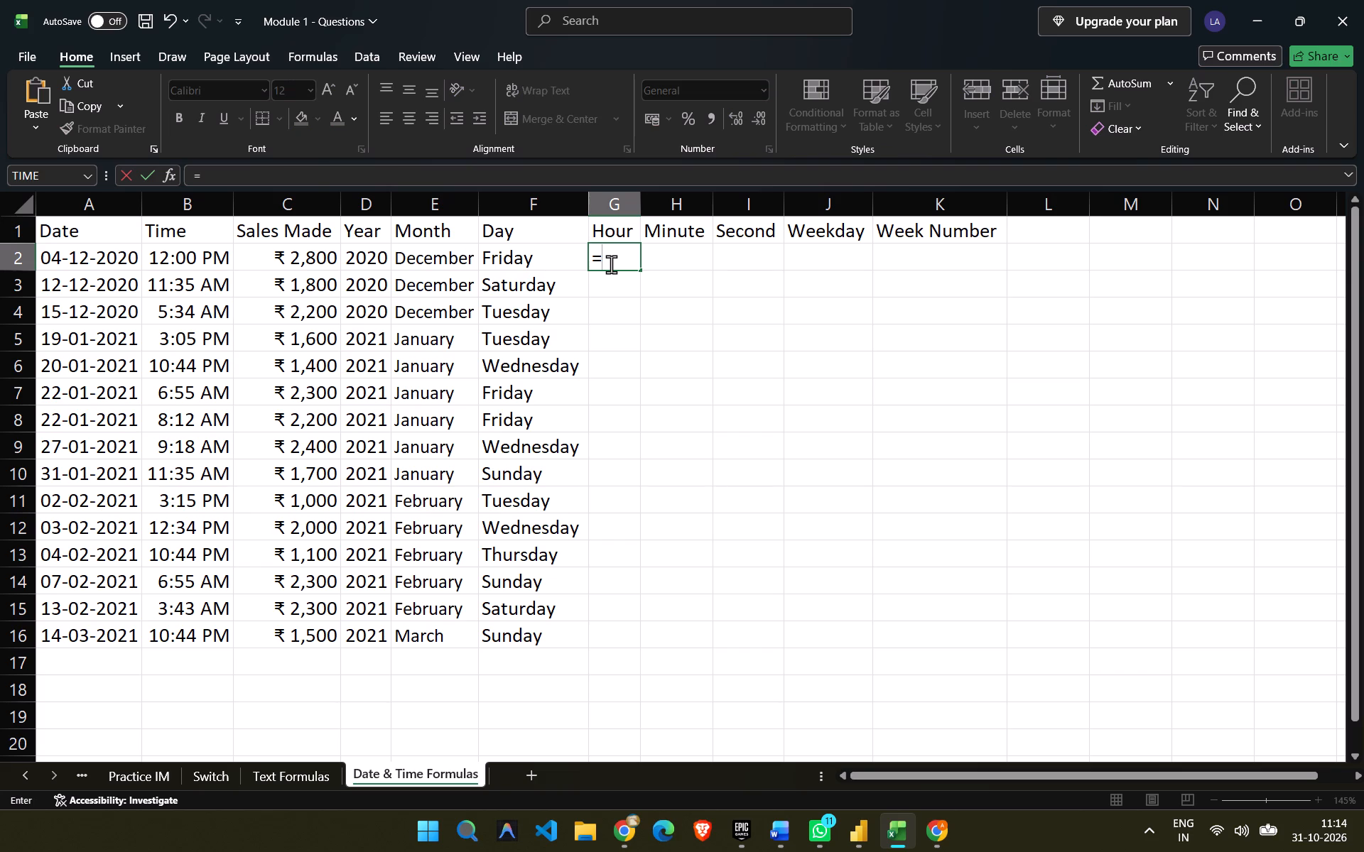
{"action": "type", "text": "tex"}
{"action": "key", "text": "BackSpace"}
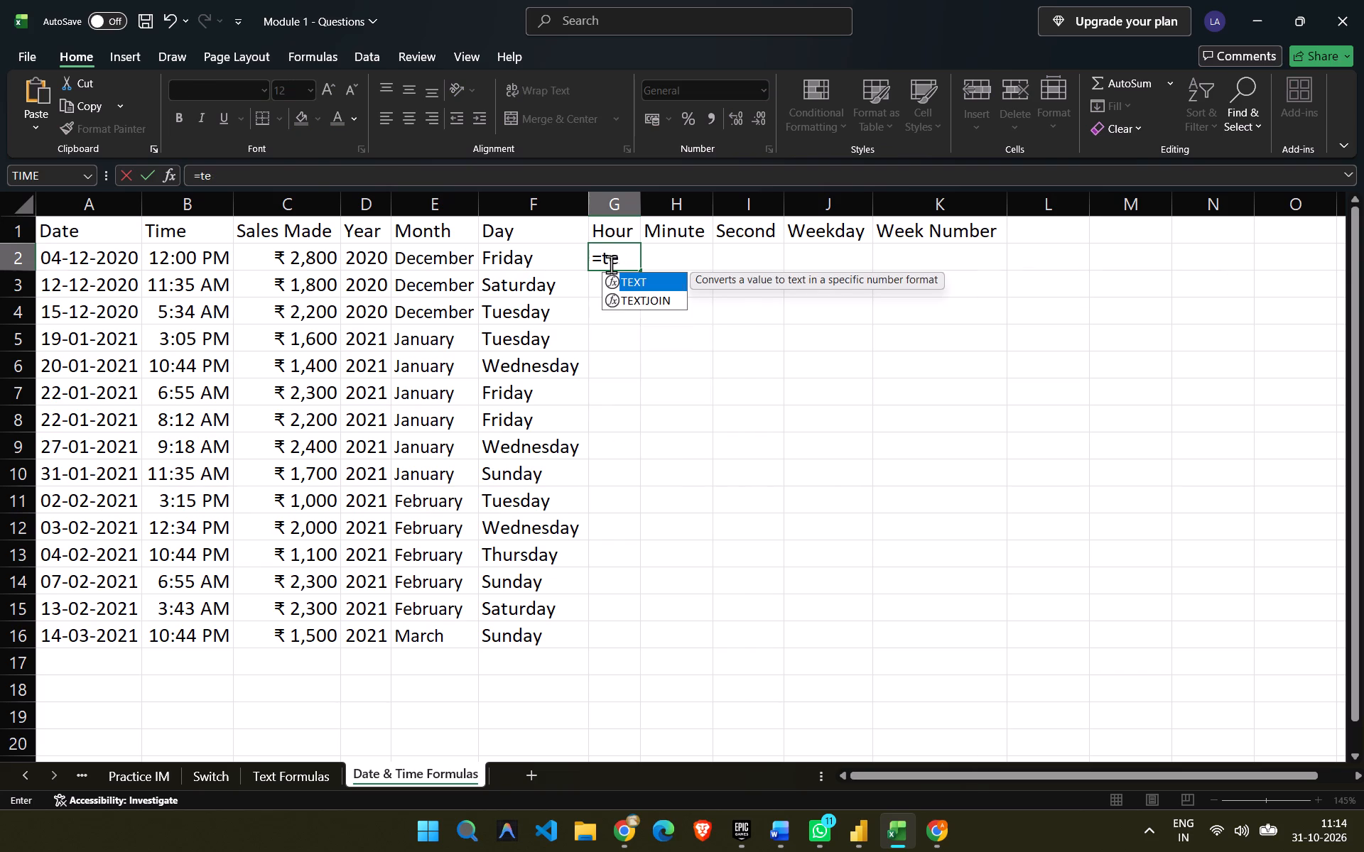
{"action": "key", "text": "BackSpace"}
{"action": "key", "text": "BackSpace"}
{"action": "type", "text": "ho"}
{"action": "key", "text": "Tab"}
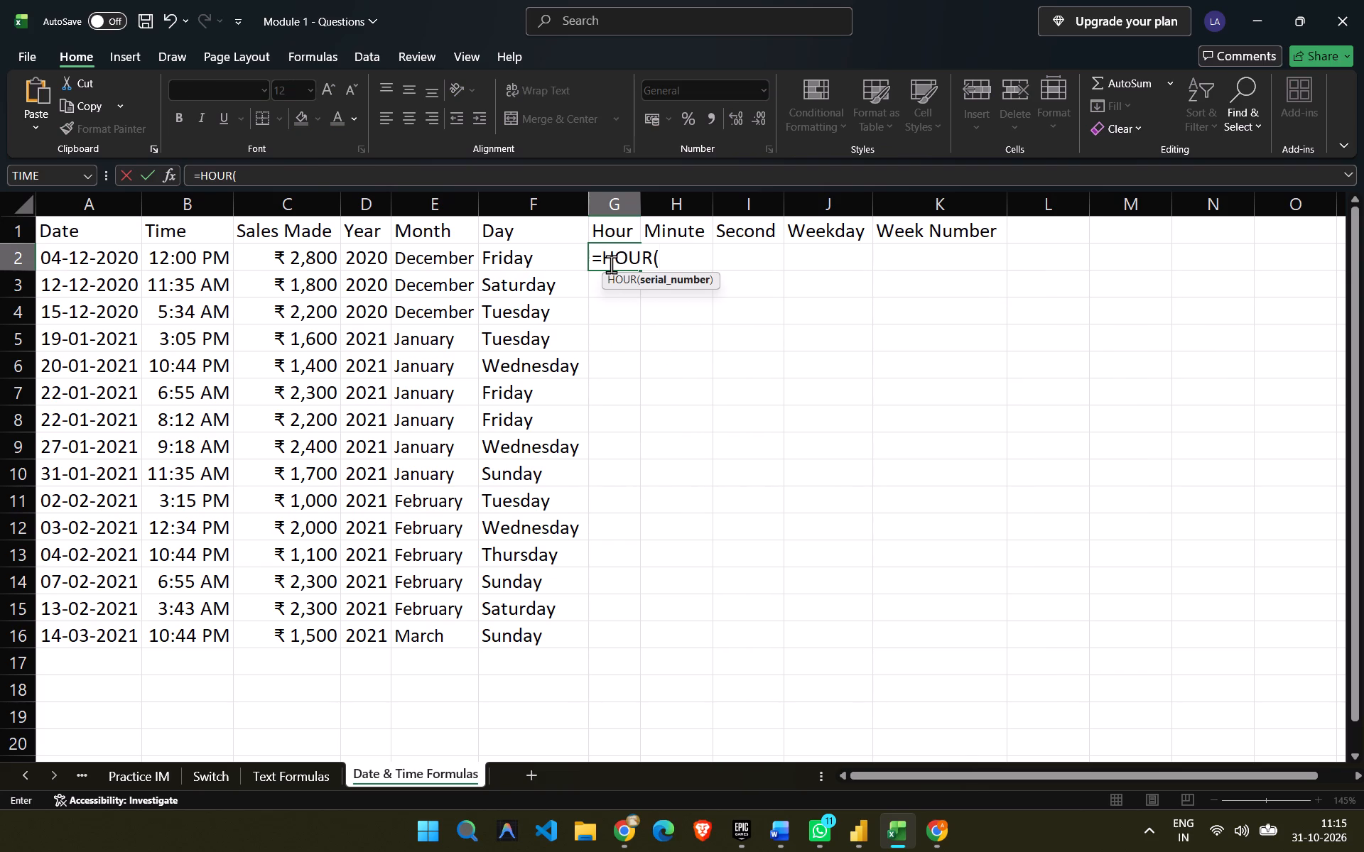
{"action": "type", "text": "b2"}
{"action": "key", "text": "BackSpace"}
{"action": "key", "text": "1"}
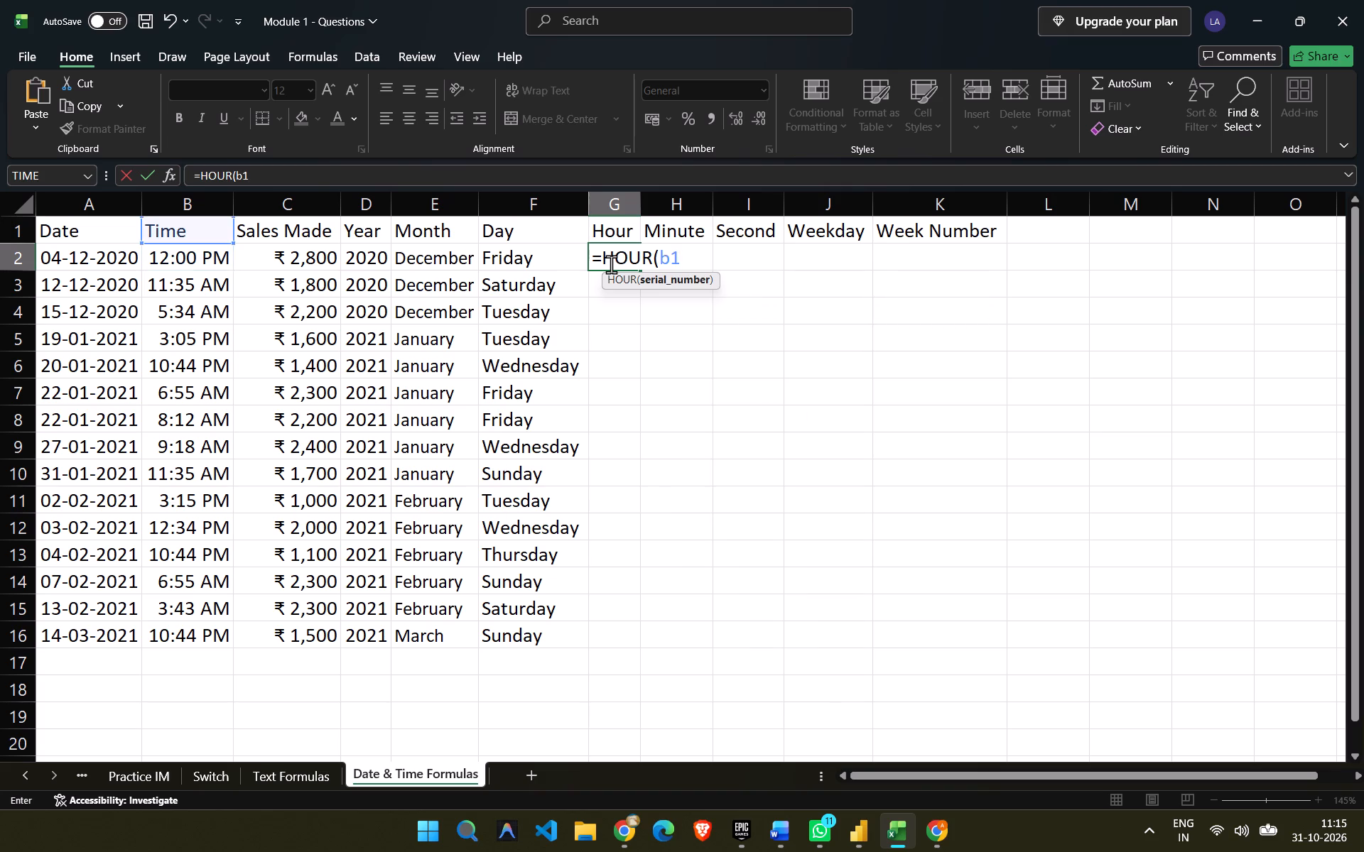
{"action": "key", "text": "BackSpace"}
{"action": "type", "text": "2)"}
{"action": "key", "text": "Return"}
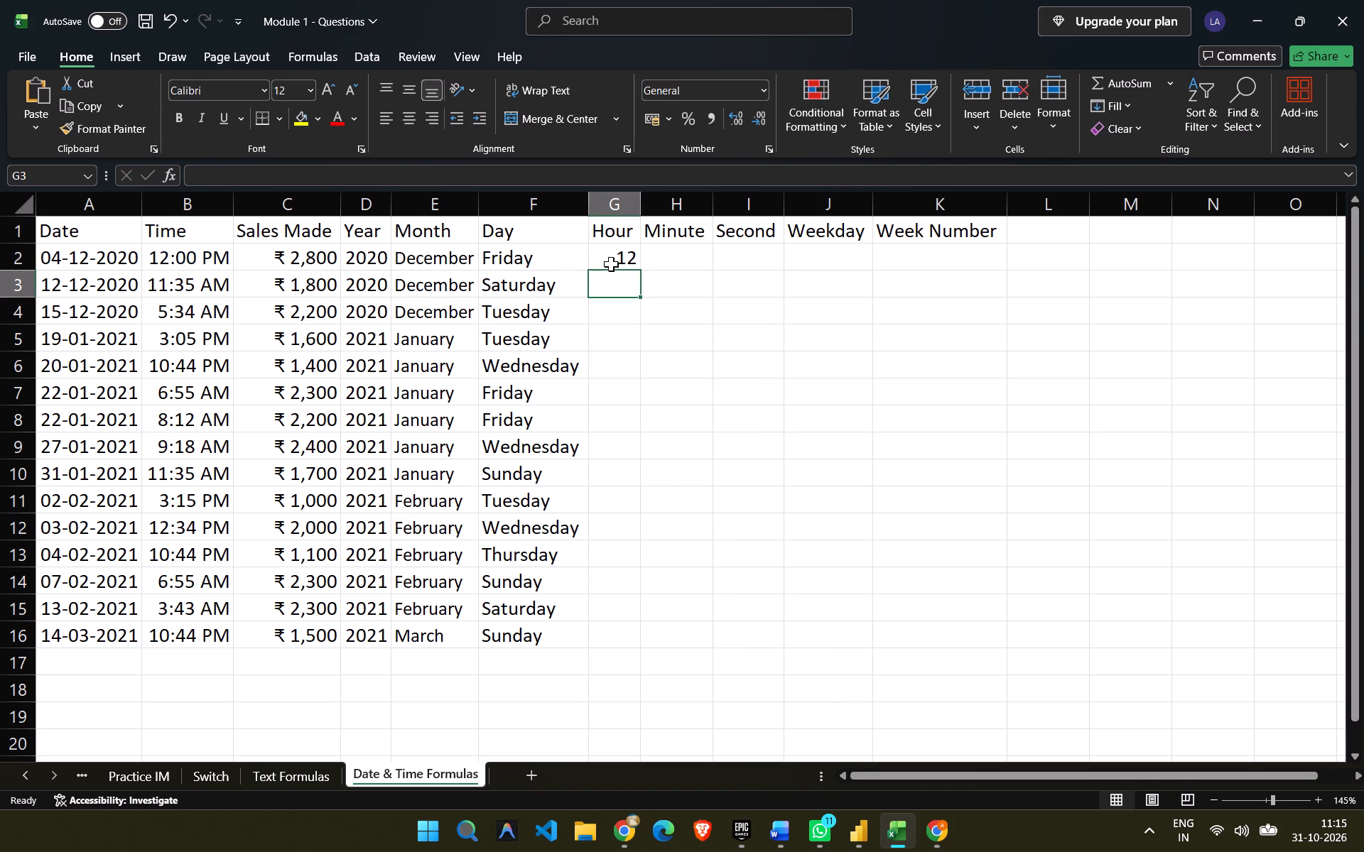
Fill the hour formula from G2 down the Hour column to row 16.
{"action": "left_click", "coordinate": [611, 264]}
{"action": "double_click", "coordinate": [637, 271]}
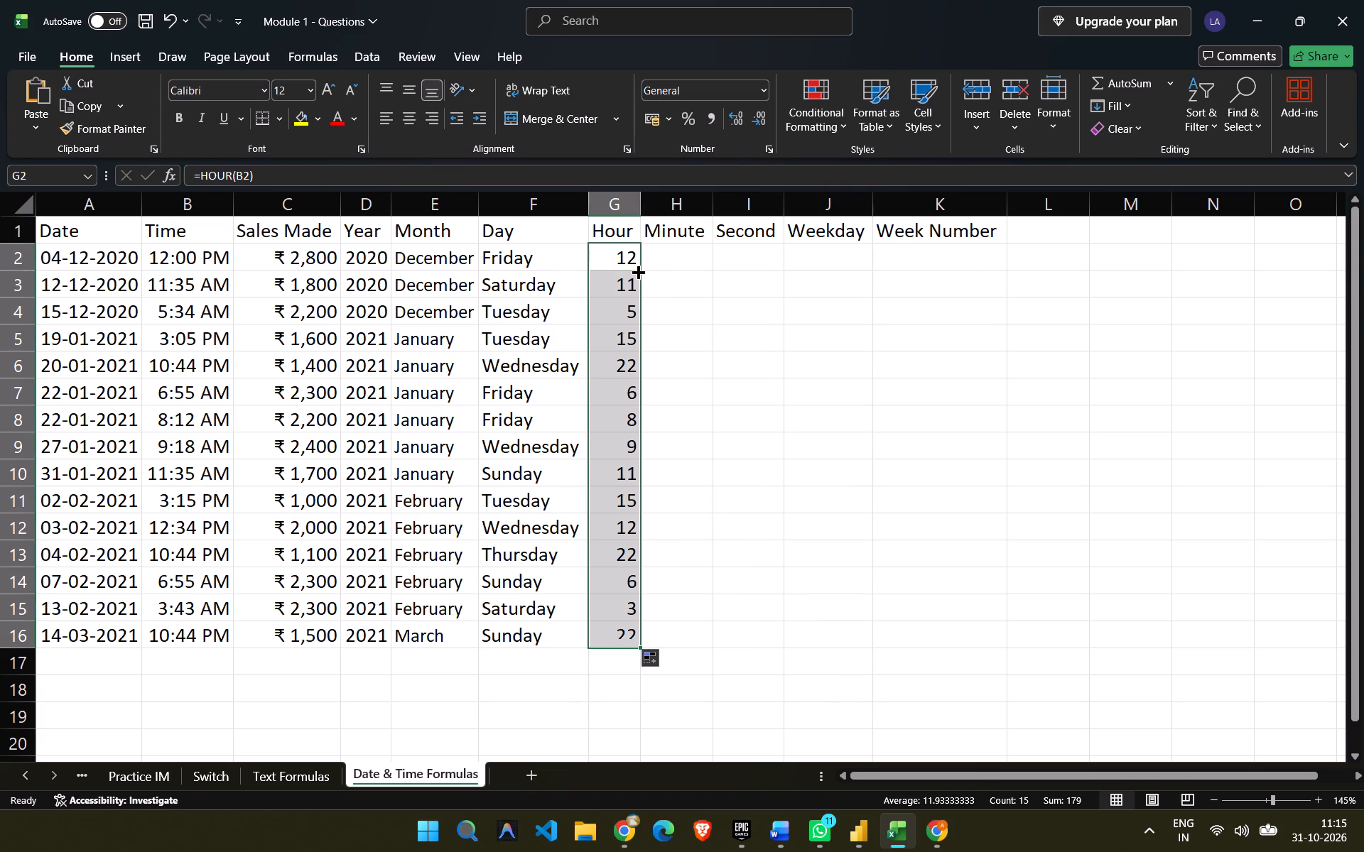
Enter =MINUTE(B2) in cell H2 of the Minute column.
{"action": "left_click", "coordinate": [681, 245]}
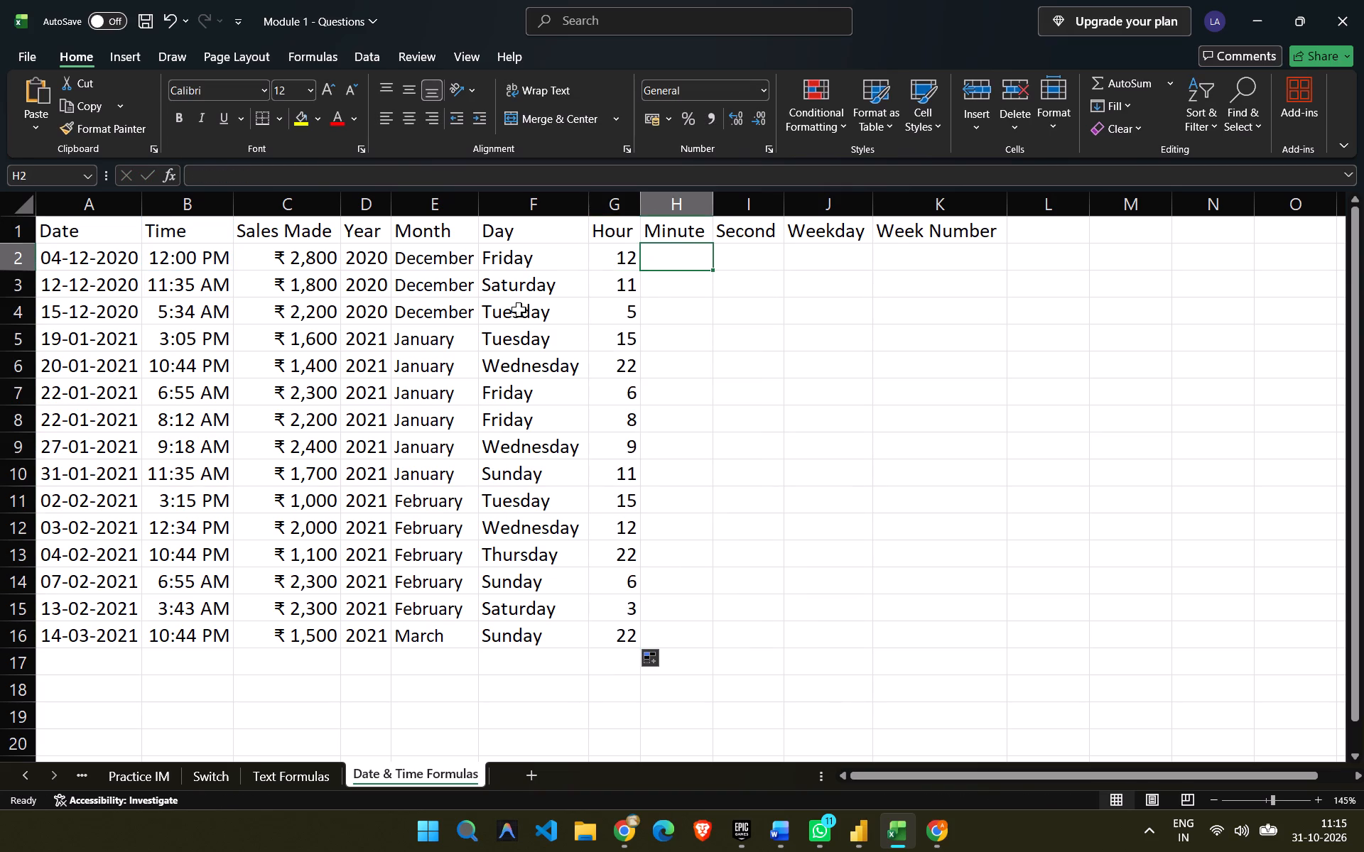
{"action": "type", "text": "=min"}
{"action": "key", "text": "Tab"}
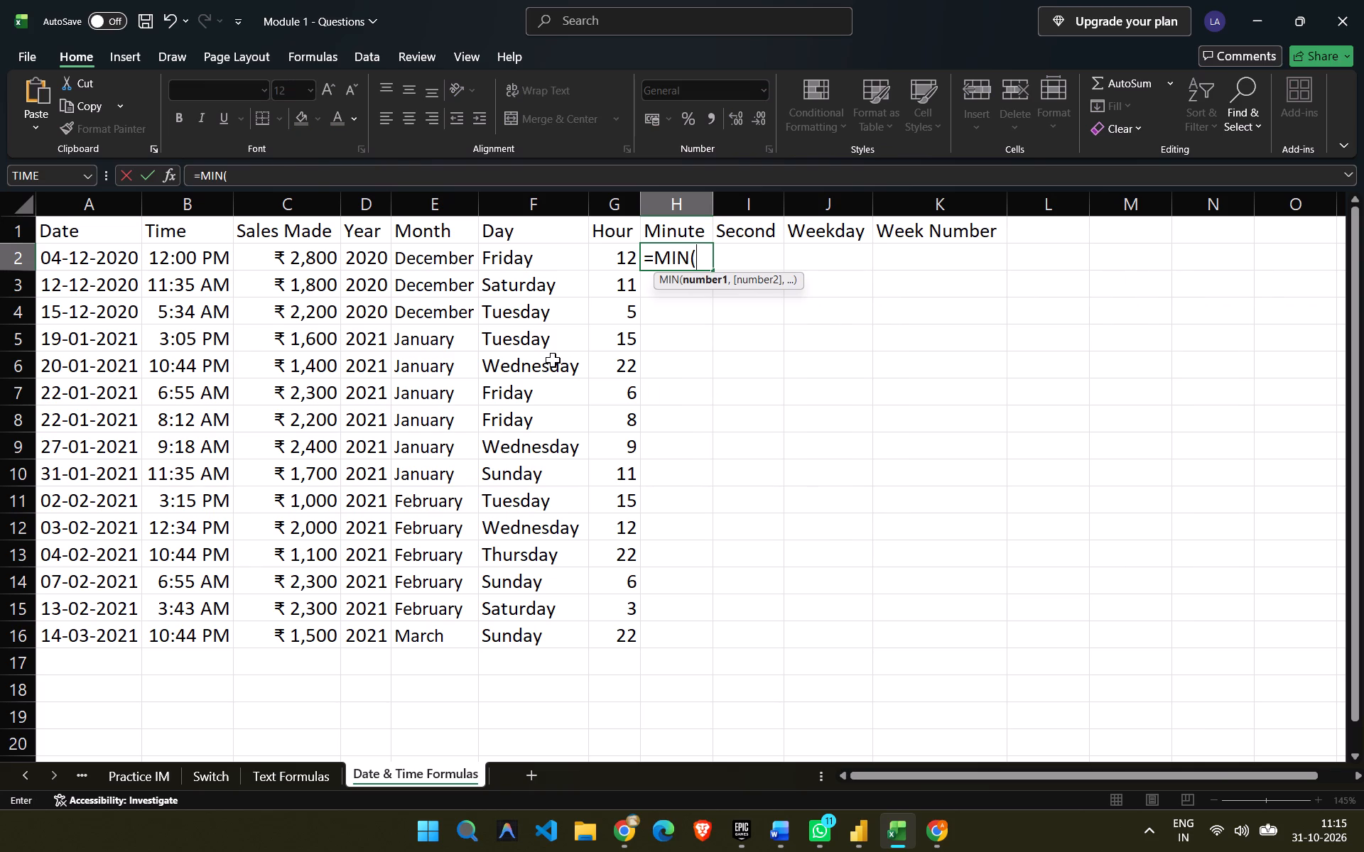
{"action": "key", "text": "BackSpace"}
{"action": "key", "text": "BackSpace"}
{"action": "key", "text": "BackSpace"}
{"action": "type", "text": "in"}
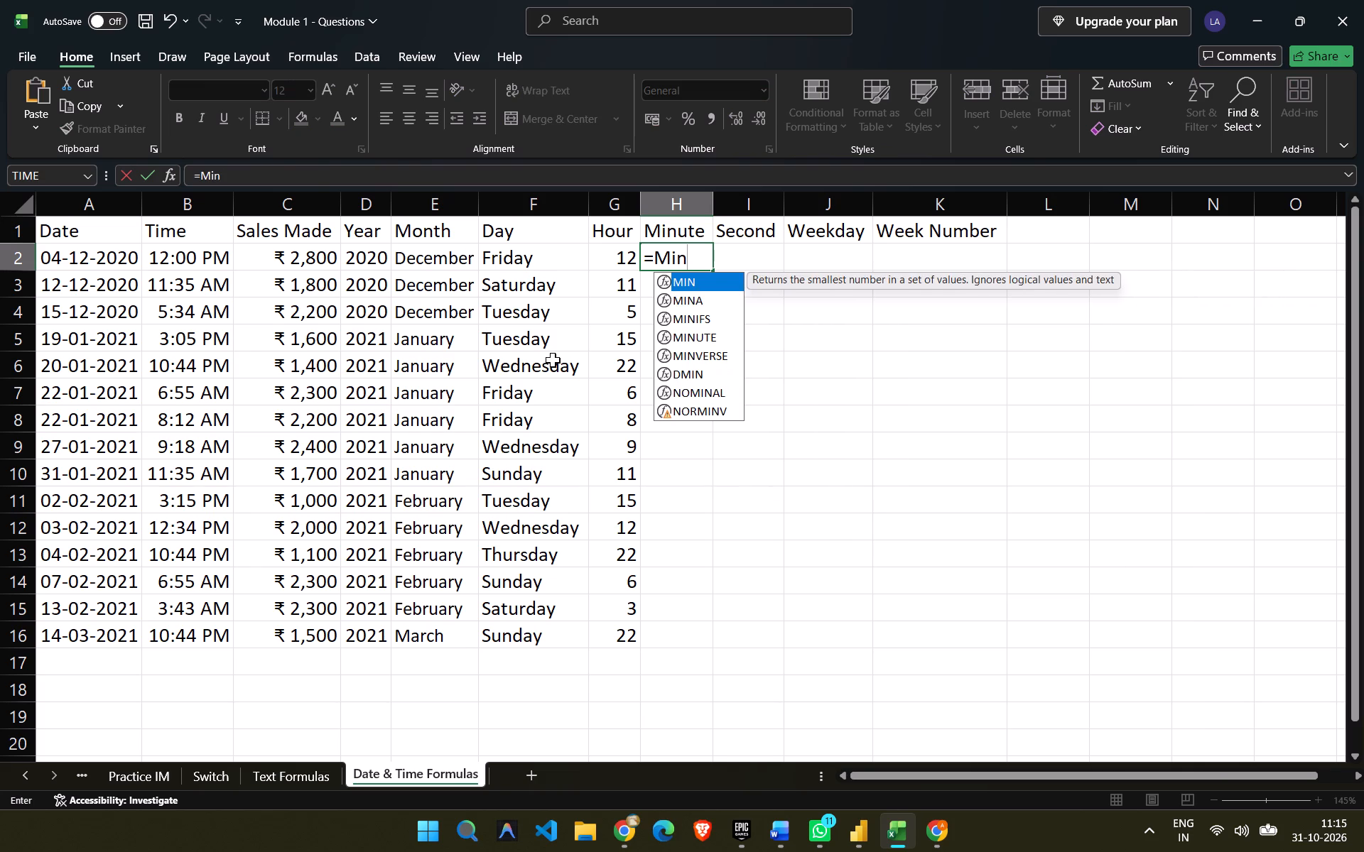
{"action": "key", "text": "Down"}
{"action": "key", "text": "Down"}
{"action": "key", "text": "Down"}
{"action": "key", "text": "Tab"}
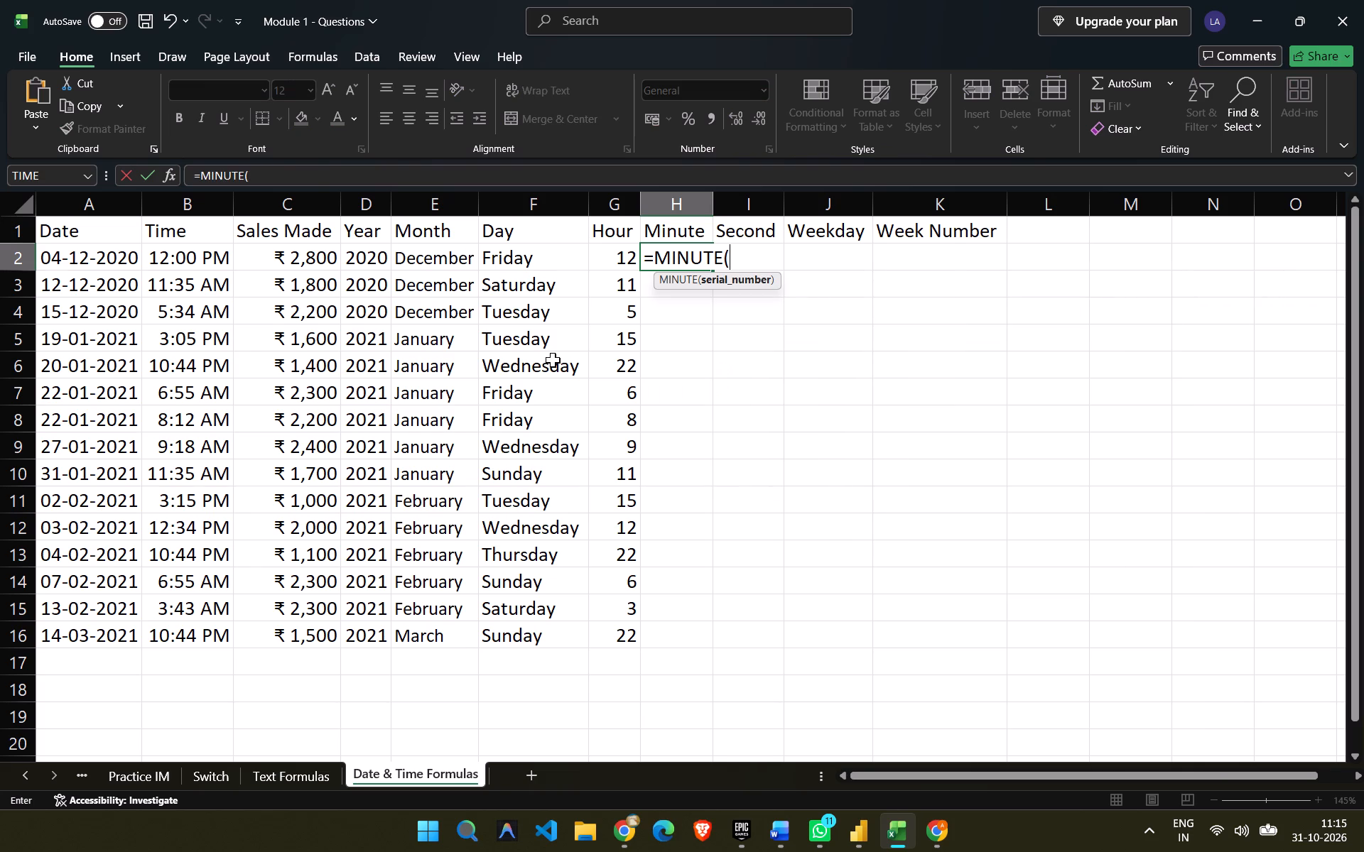
{"action": "type", "text": "b2"}
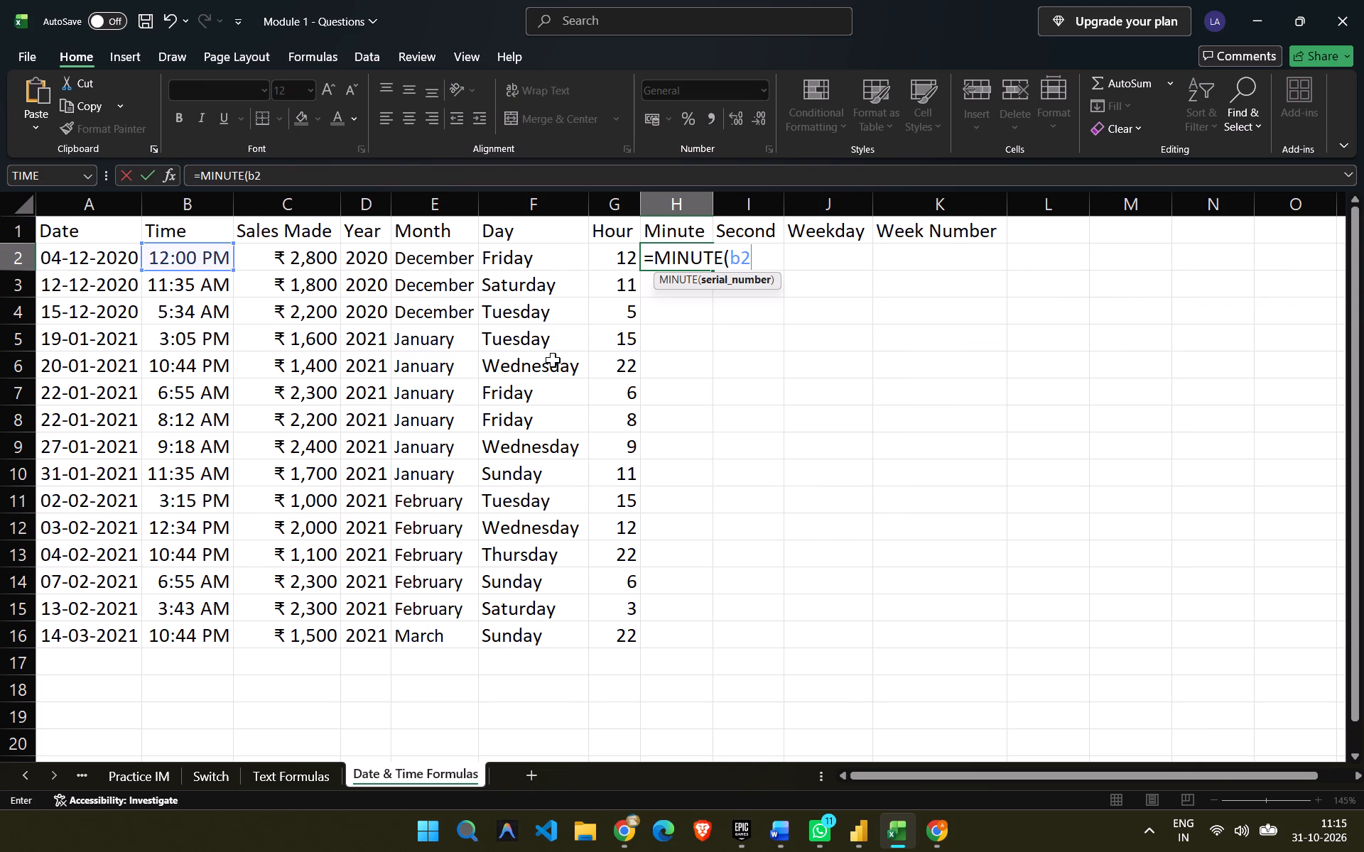
{"action": "key", "text": "shift+parenright"}
{"action": "key", "text": "Return"}
Fill the minute formula from H2 down the Minute column to row 16.
{"action": "key", "text": "Up"}
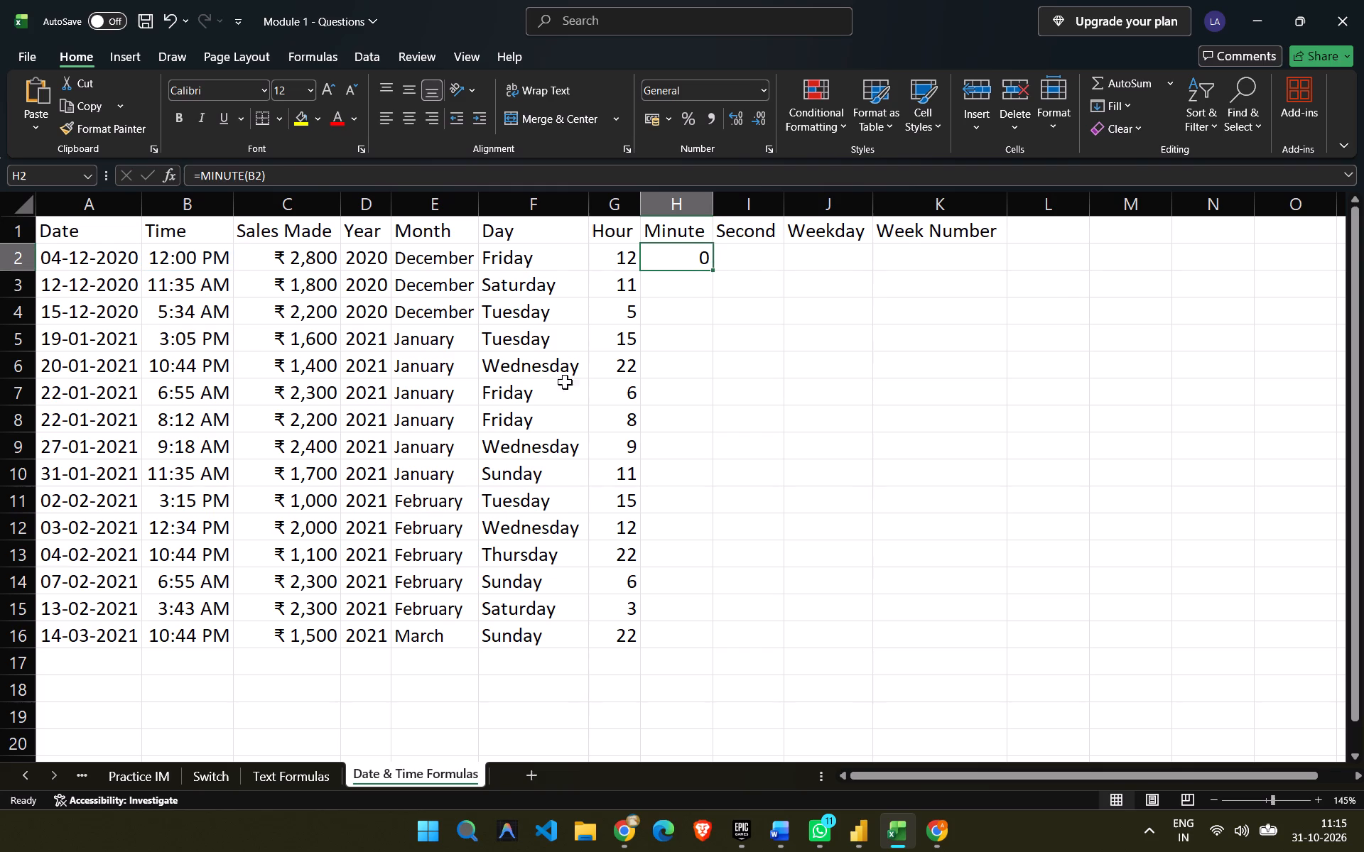
{"action": "left_click", "coordinate": [708, 266]}
{"action": "double_click", "coordinate": [710, 269]}
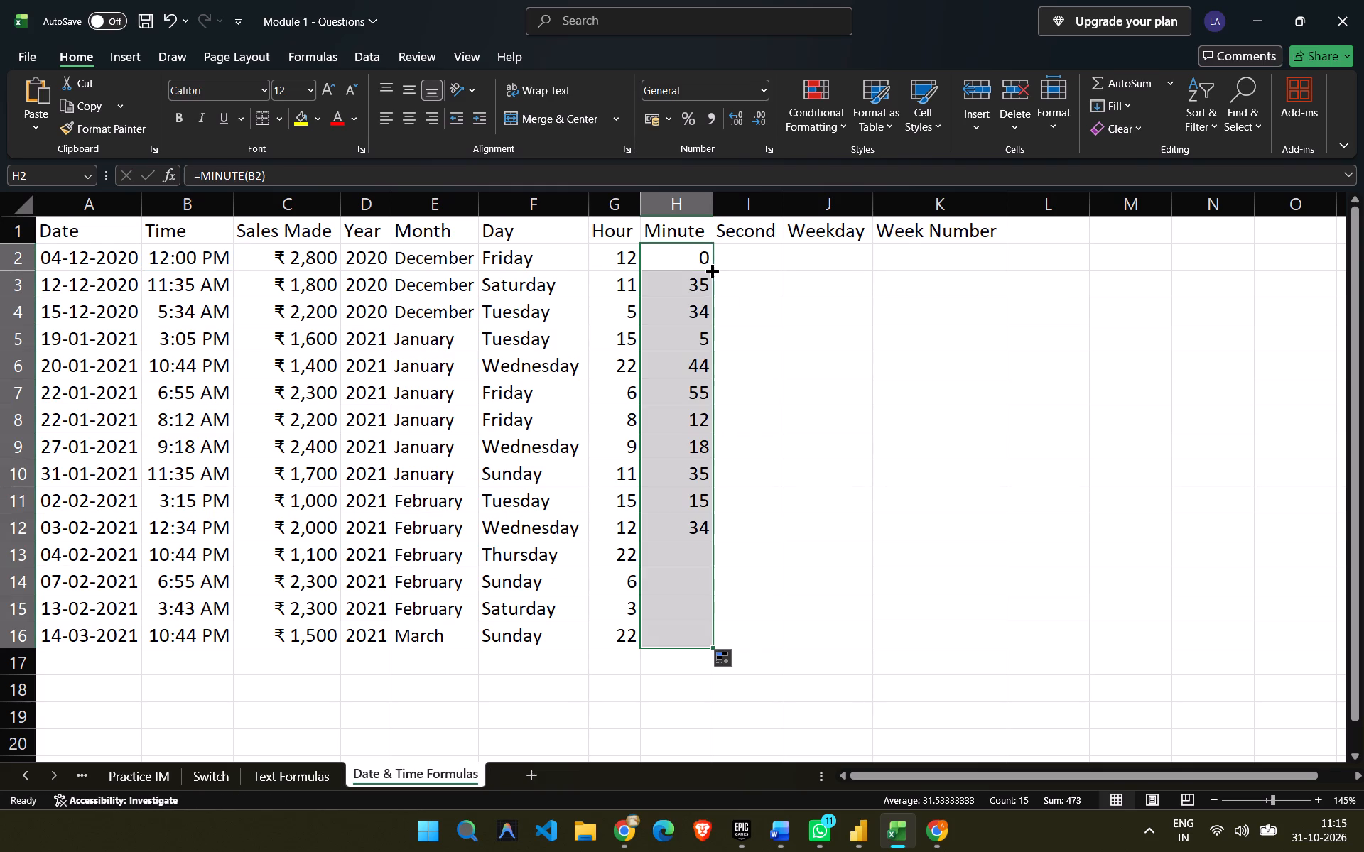
Switch to Chrome and ask the open Google AI chat for "weekday and weeknumber".
{"action": "left_click", "coordinate": [806, 246]}
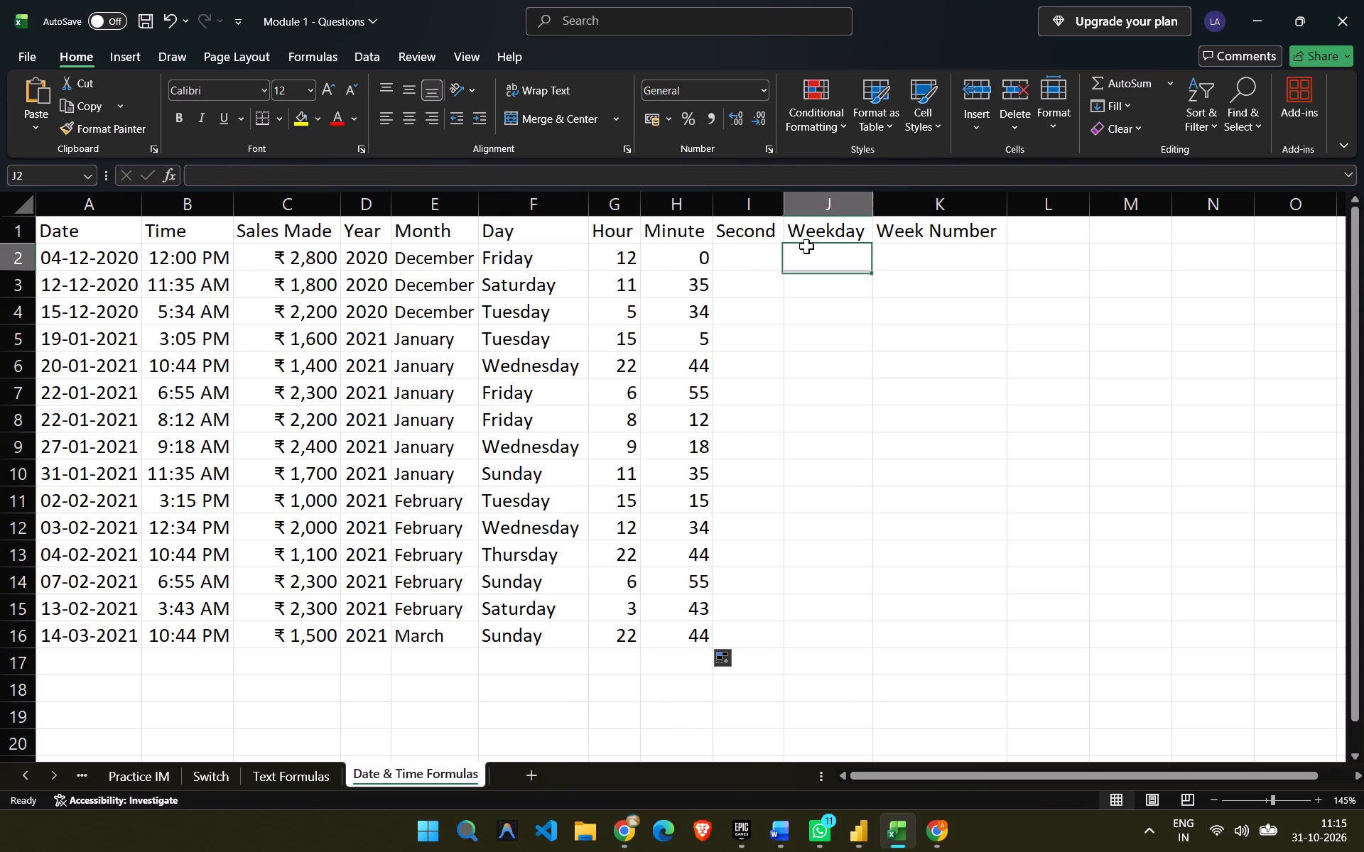
{"action": "key", "text": "alt+Tab"}
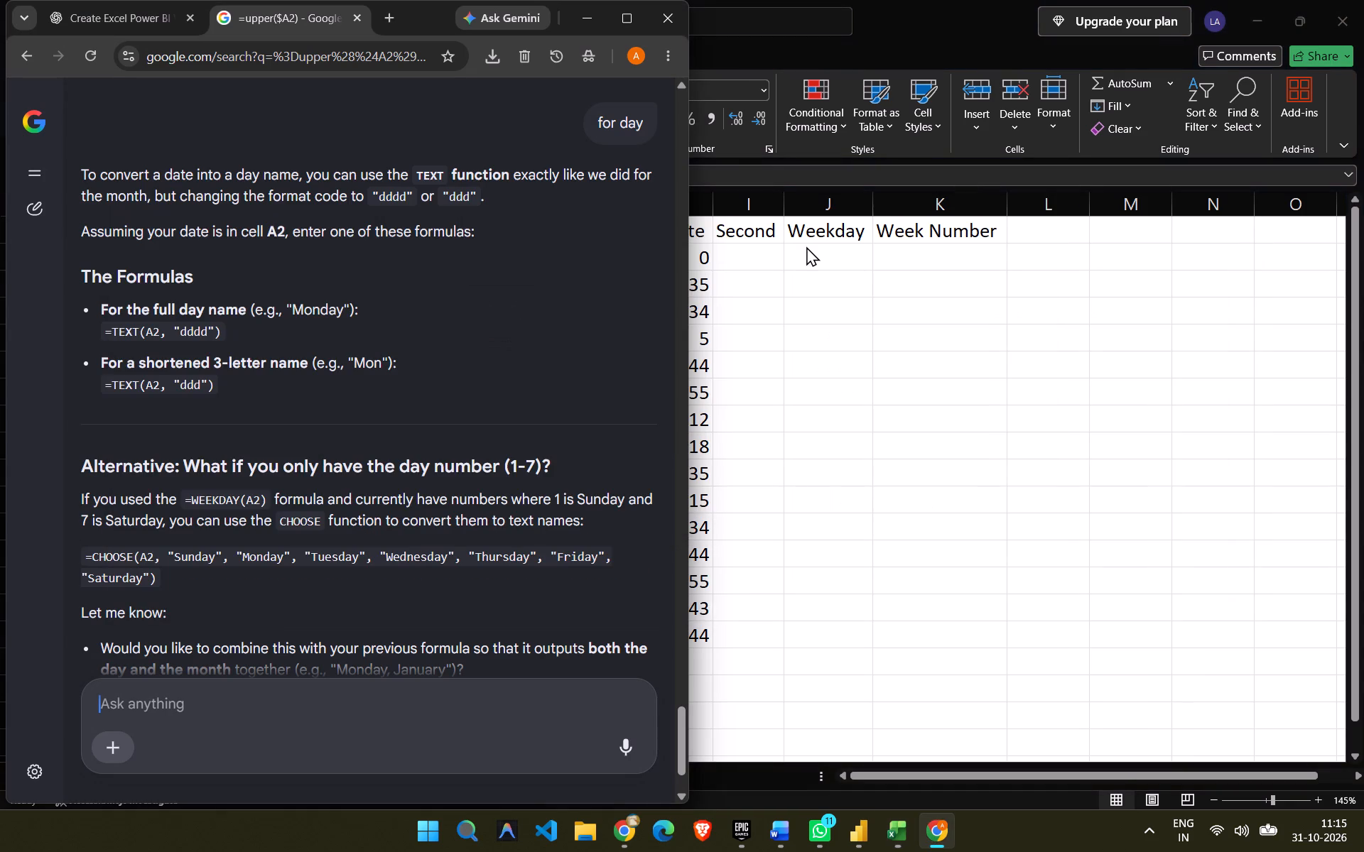
{"action": "type", "text": "weekday and weeknumber"}
{"action": "key", "text": "Return"}
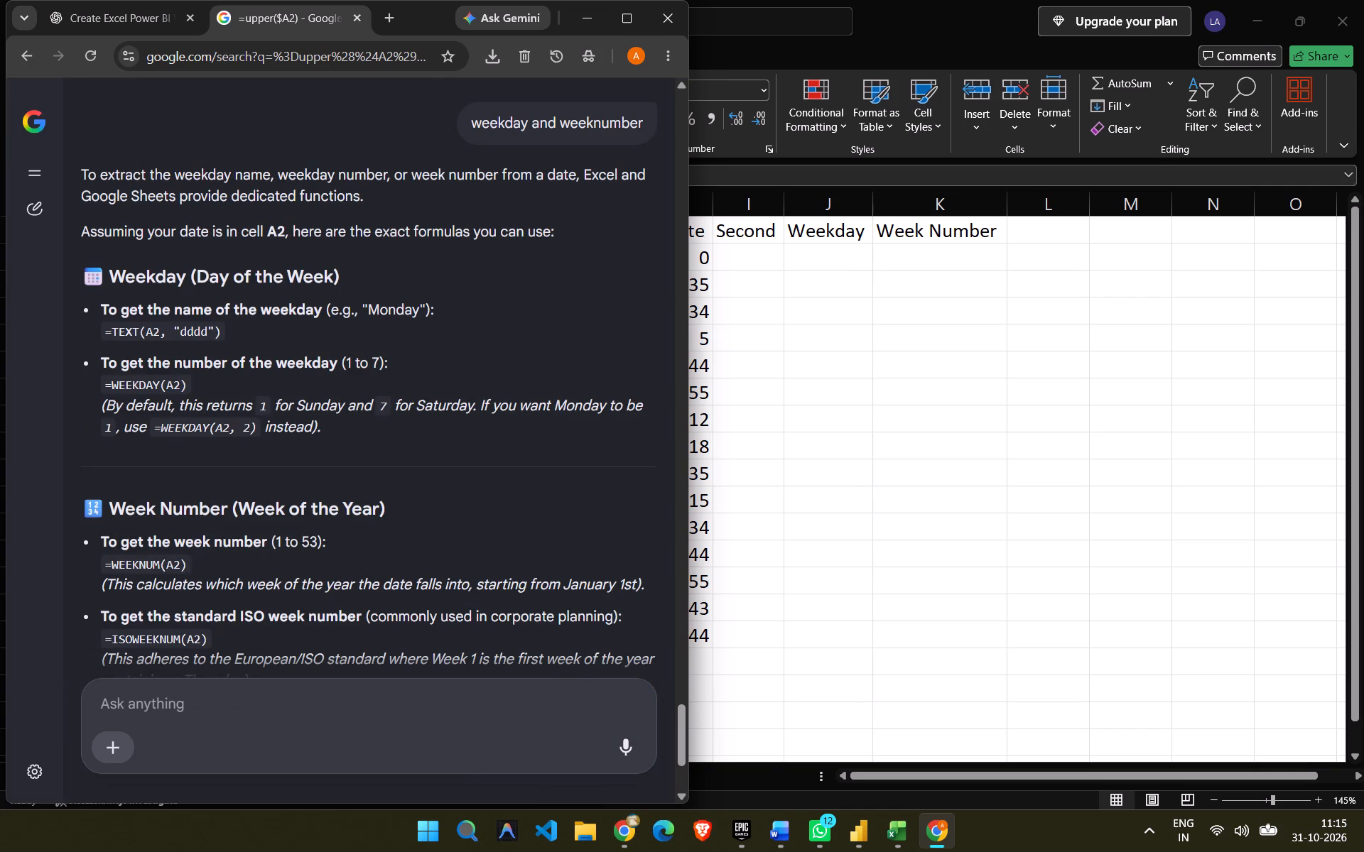
Copy the =WEEKNUM(A2) formula from the Week Number section of the chat's answer.
{"action": "scroll", "coordinate": [234, 415], "scroll_direction": "down", "scroll_amount": 1}
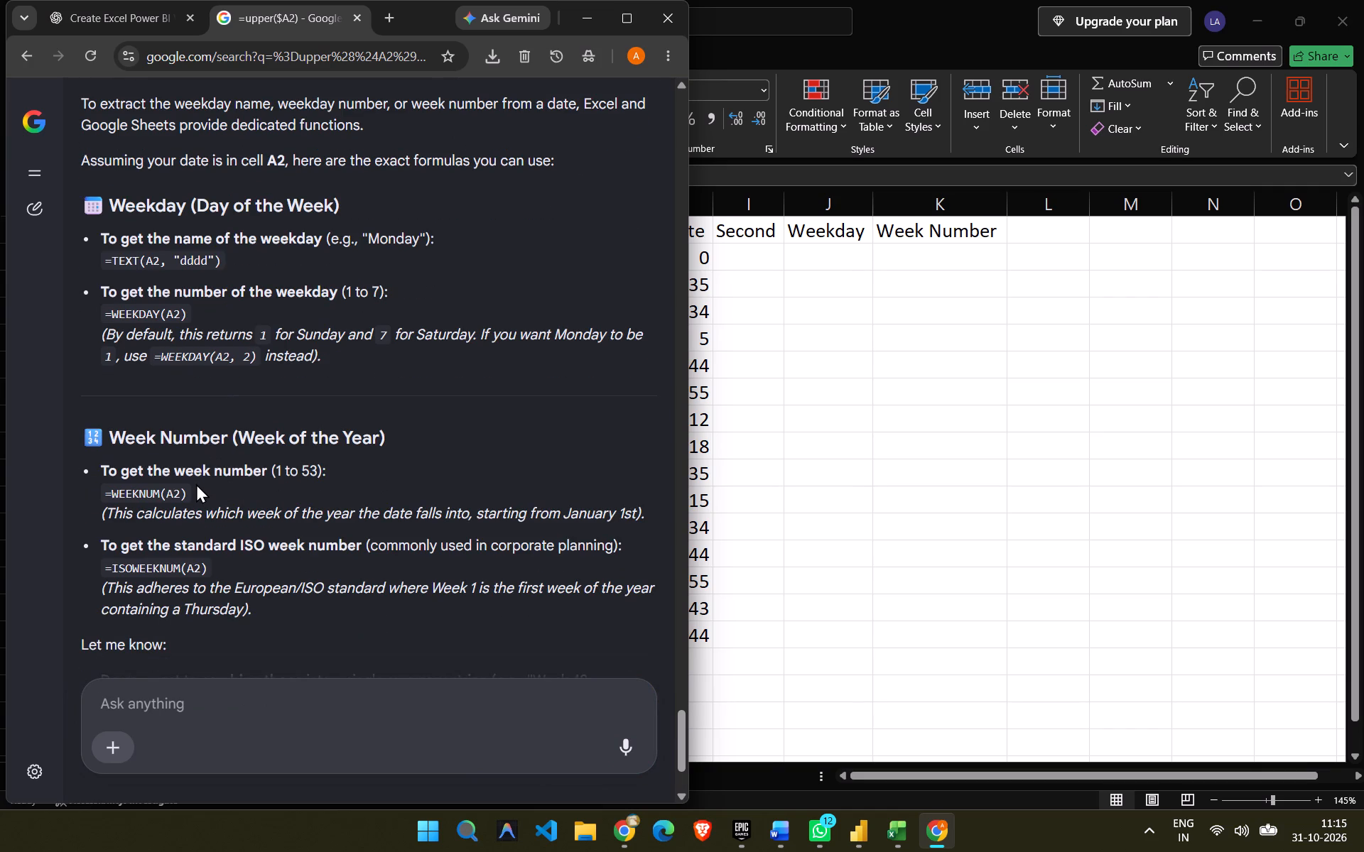
{"action": "left_click_drag", "start_coordinate": [189, 496], "coordinate": [114, 506]}
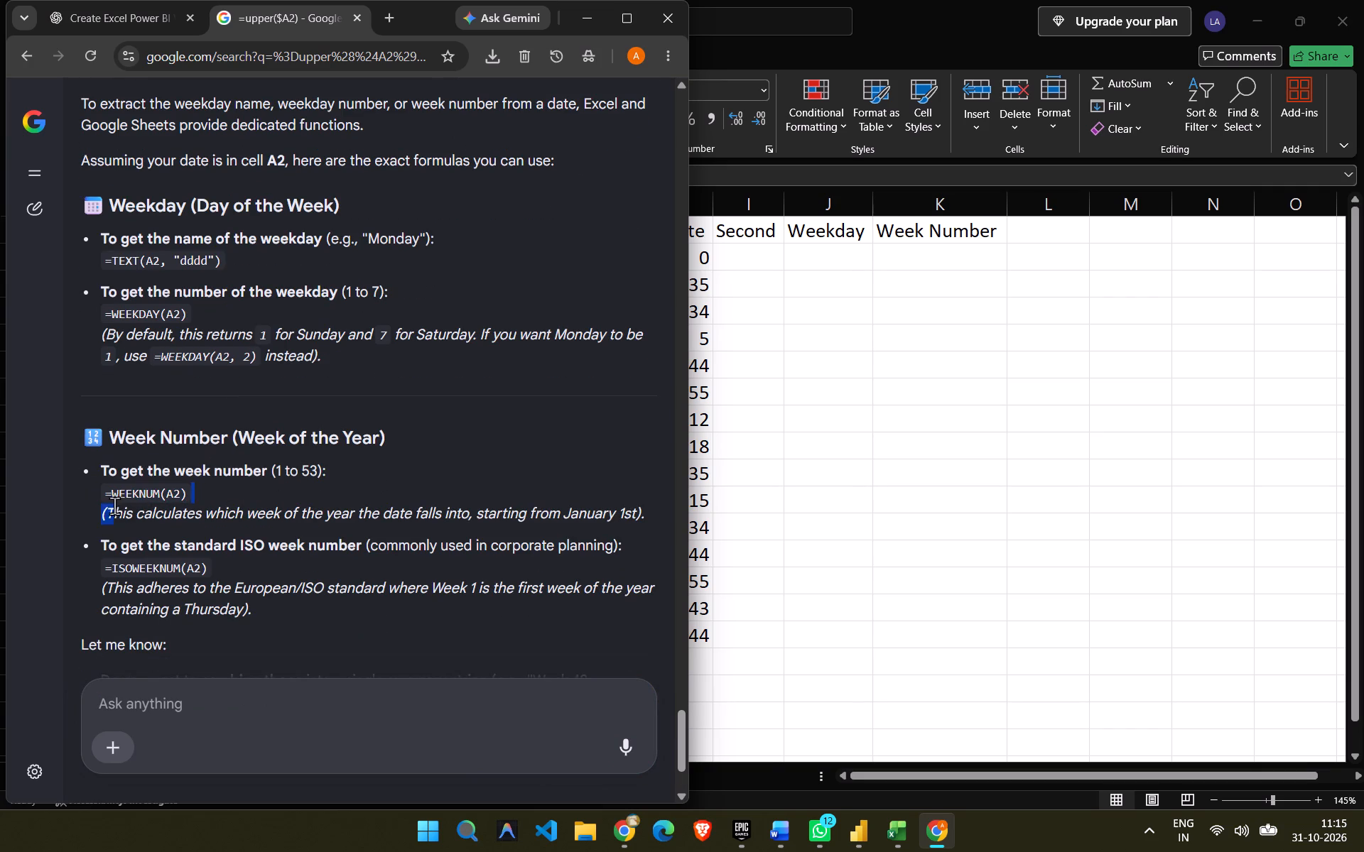
{"action": "left_click_drag", "start_coordinate": [114, 506], "coordinate": [104, 499]}
{"action": "key", "text": "ctrl+c"}
Back in Excel, begin a formula in cell K2 of the Week Number column.
{"action": "key", "text": "alt+Tab"}
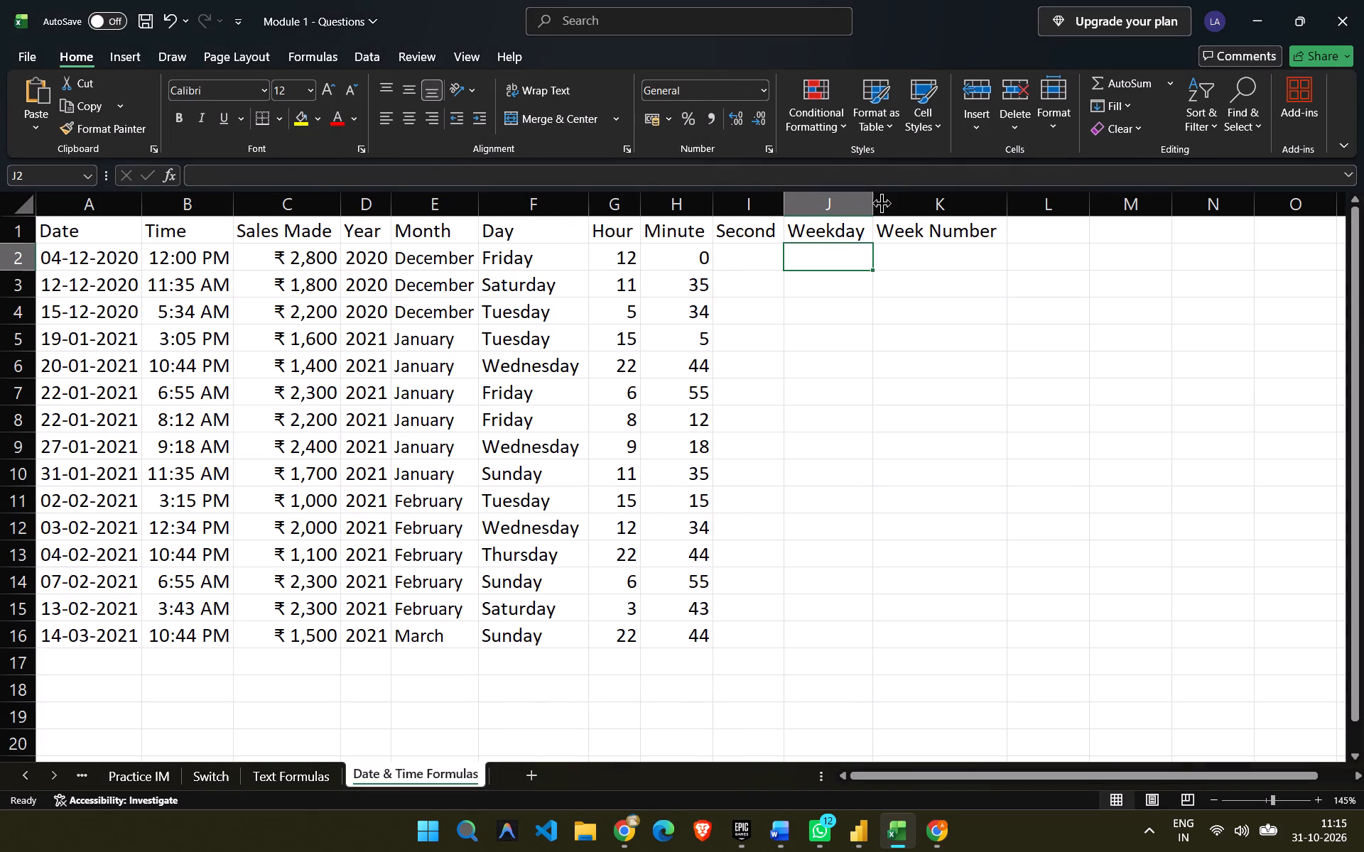
{"action": "left_click", "coordinate": [890, 273]}
{"action": "left_click", "coordinate": [908, 256]}
{"action": "key", "text": "equal"}
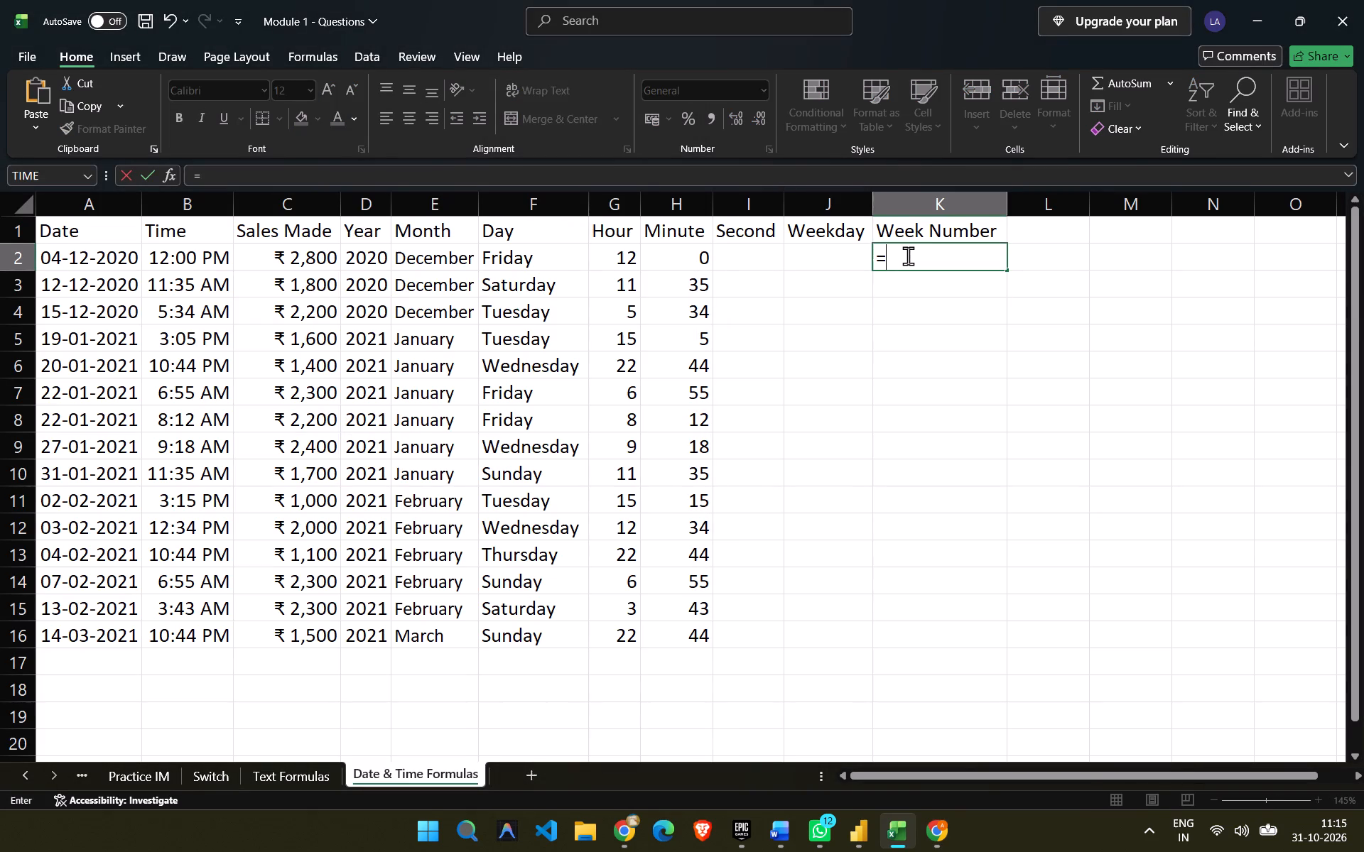
Complete the week number formula in K2 with the copied WEEKNUM function so it reads =WEEKNUM(A2).
{"action": "key", "text": "ctrl+v"}
{"action": "key", "text": "Left"}
{"action": "key", "text": "Left"}
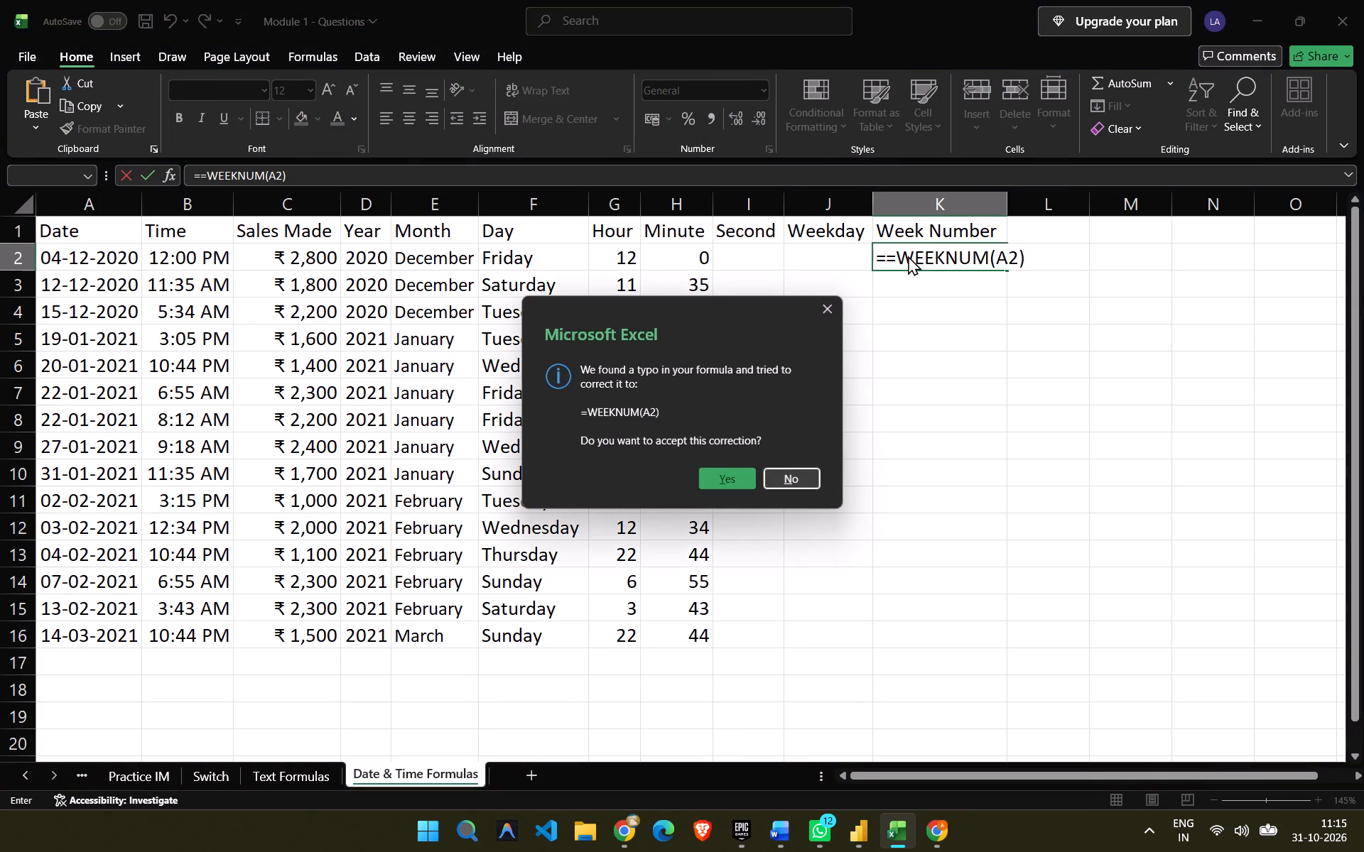
{"action": "key", "text": "Return"}
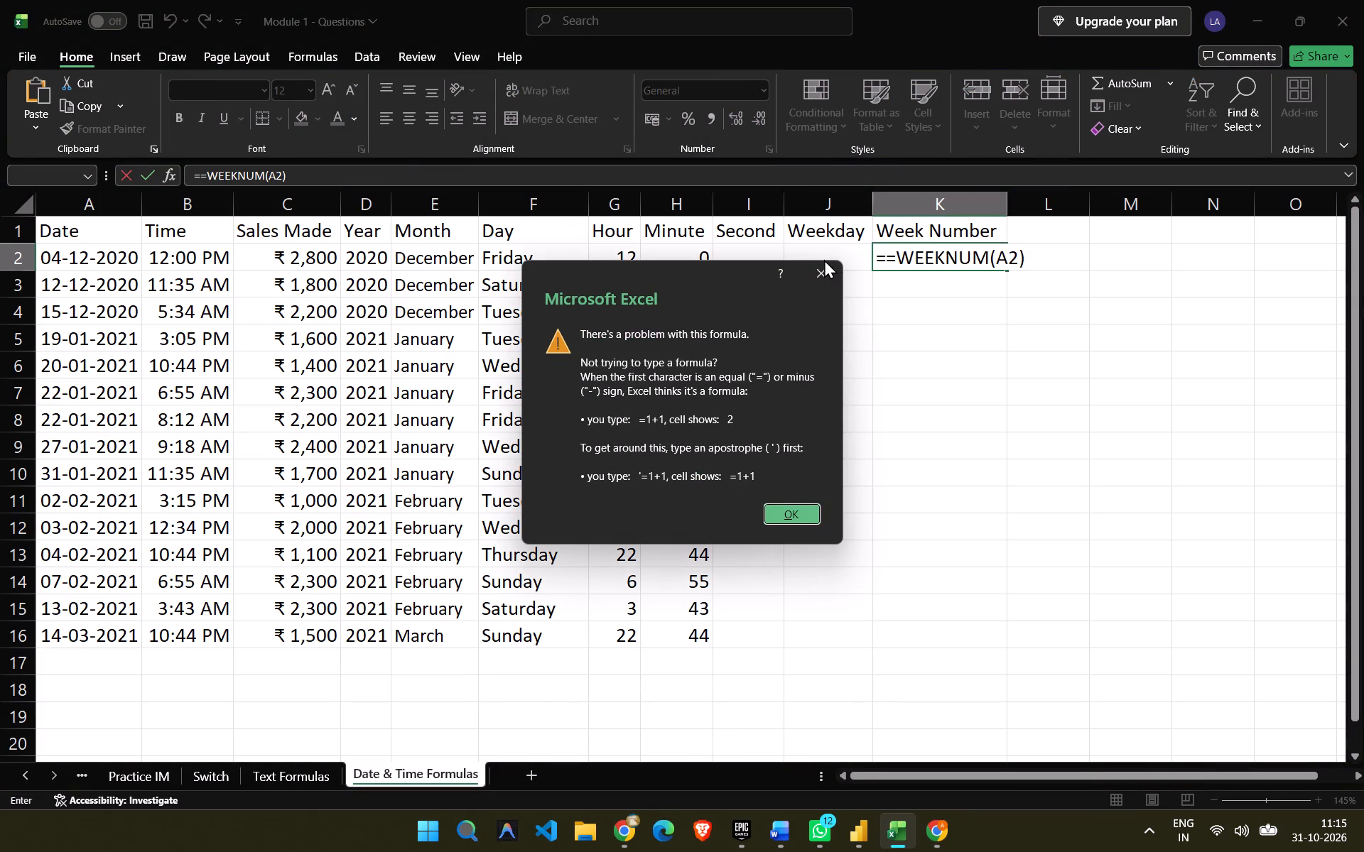
{"action": "left_click", "coordinate": [819, 265]}
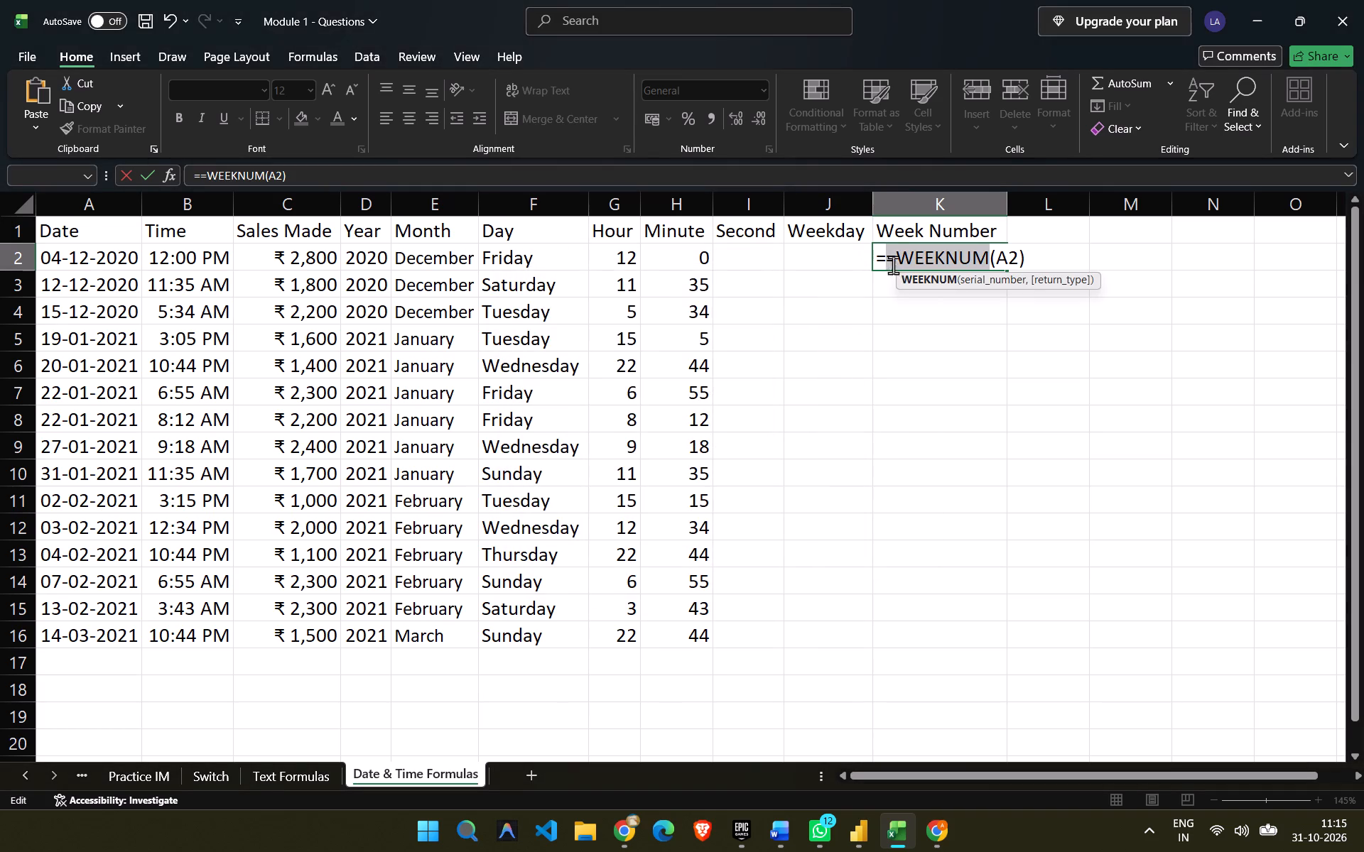
{"action": "left_click", "coordinate": [883, 256]}
{"action": "key", "text": "BackSpace"}
{"action": "key", "text": "Return"}
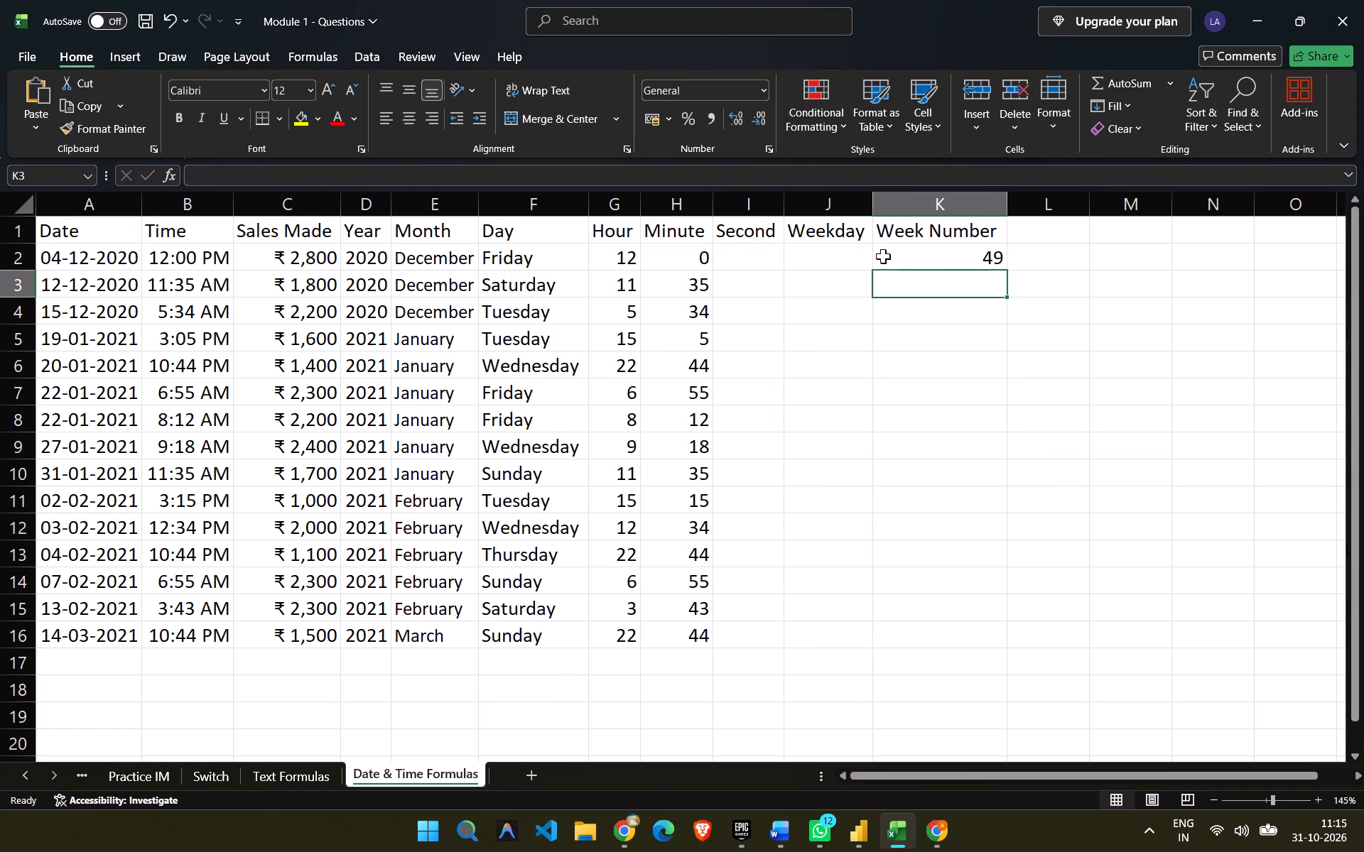
Fill the week number formula from K2 down the Week Number column to row 16.
{"action": "left_click", "coordinate": [948, 266]}
{"action": "double_click", "coordinate": [1006, 270]}
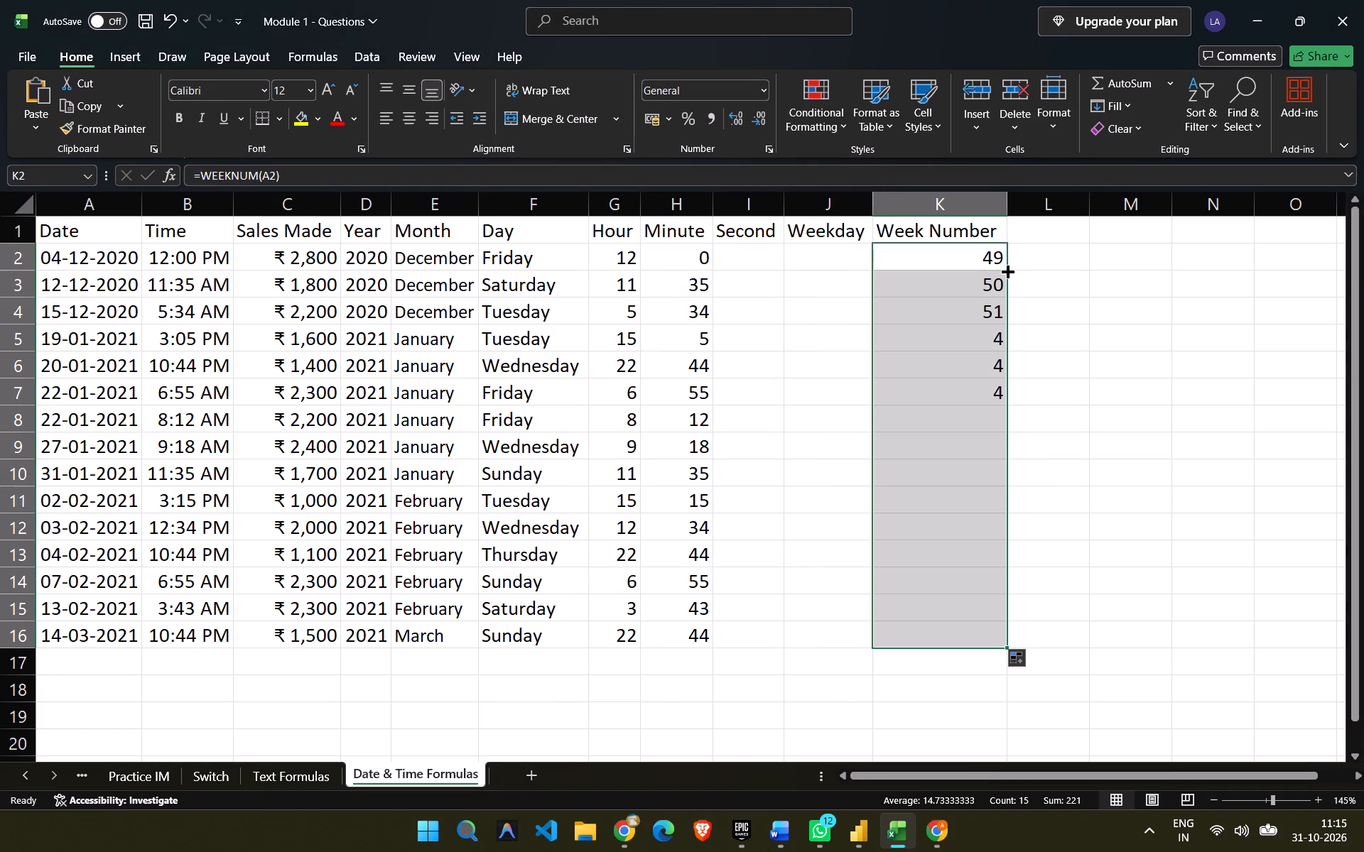
{"action": "left_click", "coordinate": [920, 485]}
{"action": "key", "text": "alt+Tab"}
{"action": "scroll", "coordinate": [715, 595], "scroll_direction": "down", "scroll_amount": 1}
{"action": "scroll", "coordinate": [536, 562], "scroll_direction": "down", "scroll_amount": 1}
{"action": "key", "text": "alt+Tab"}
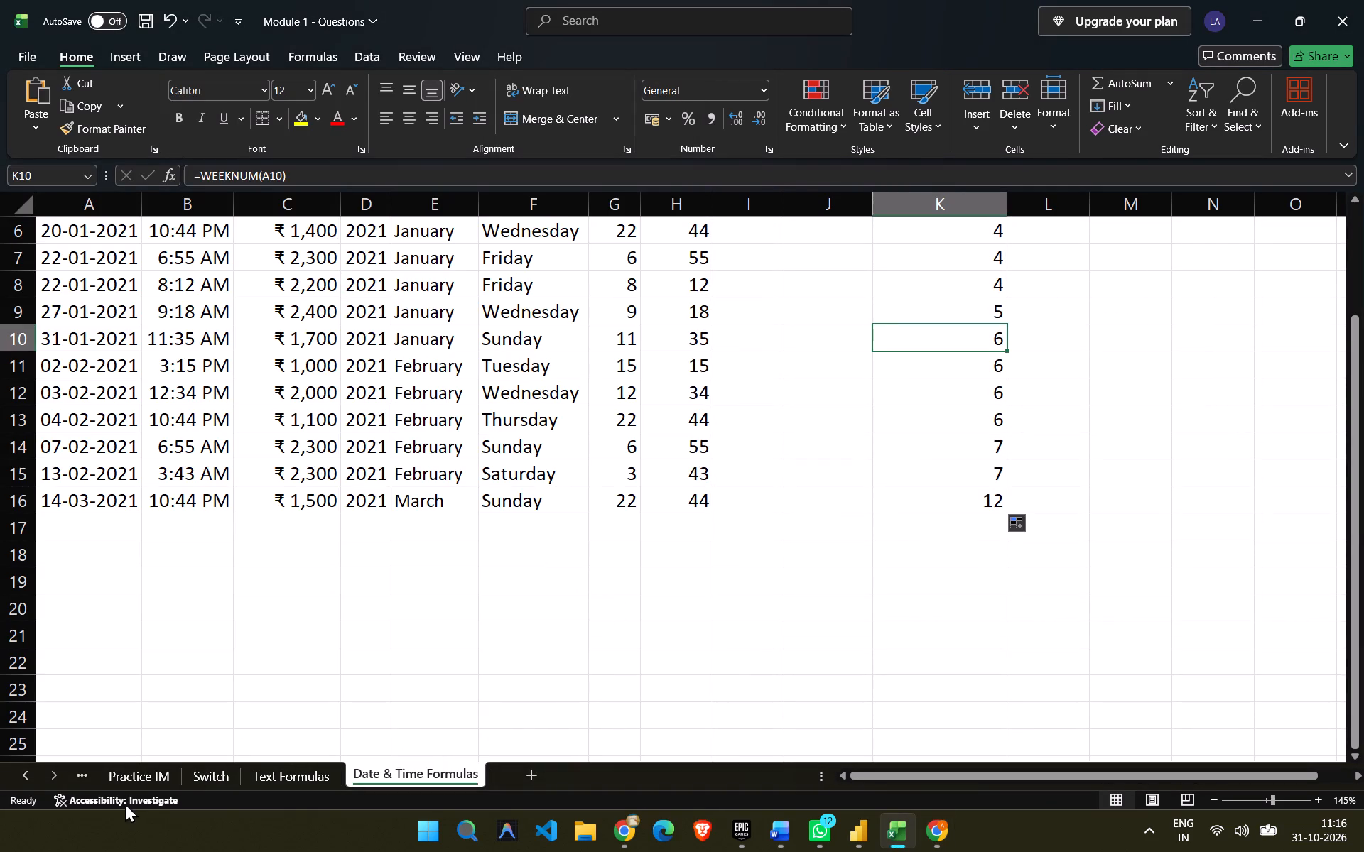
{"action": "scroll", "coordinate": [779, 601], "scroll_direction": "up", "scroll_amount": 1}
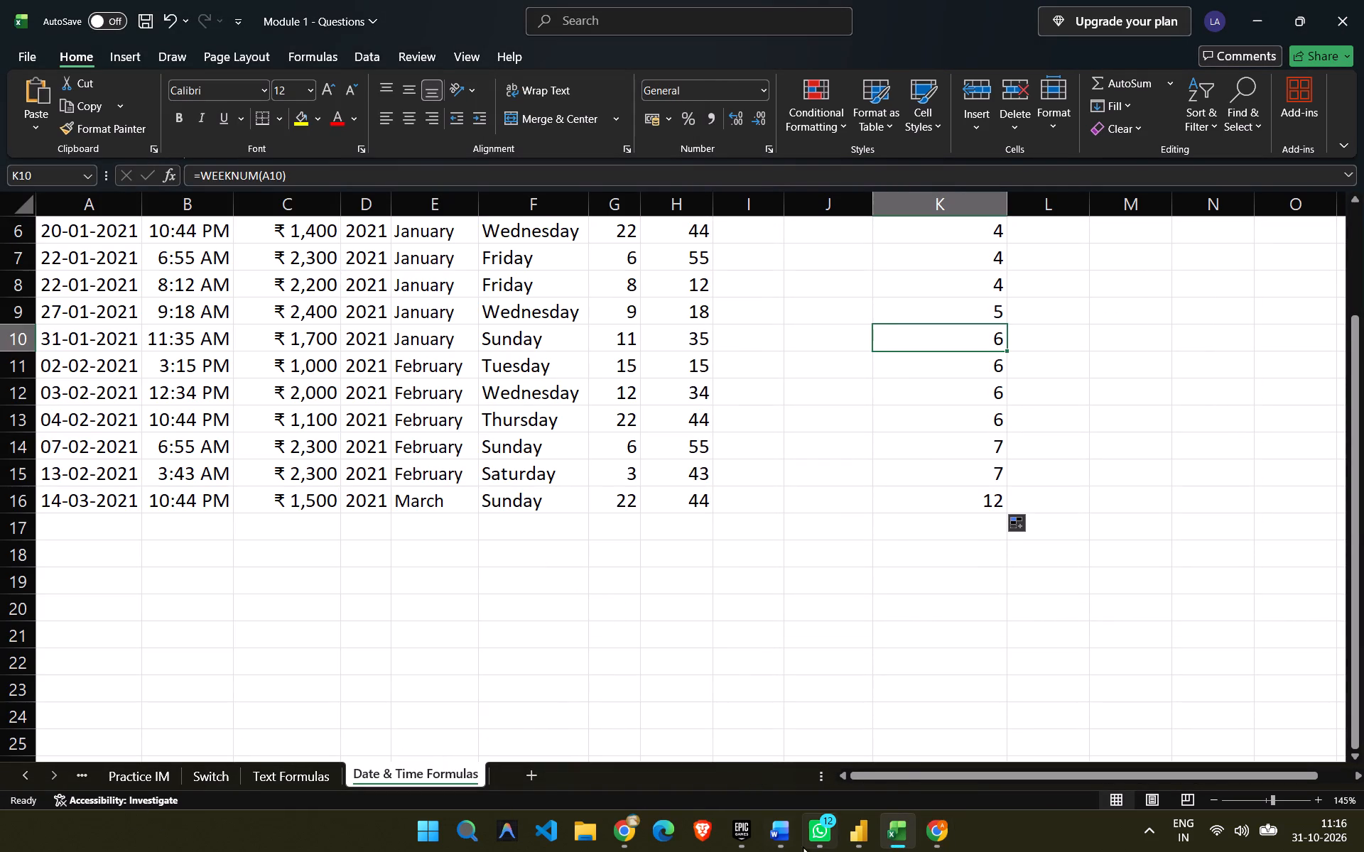
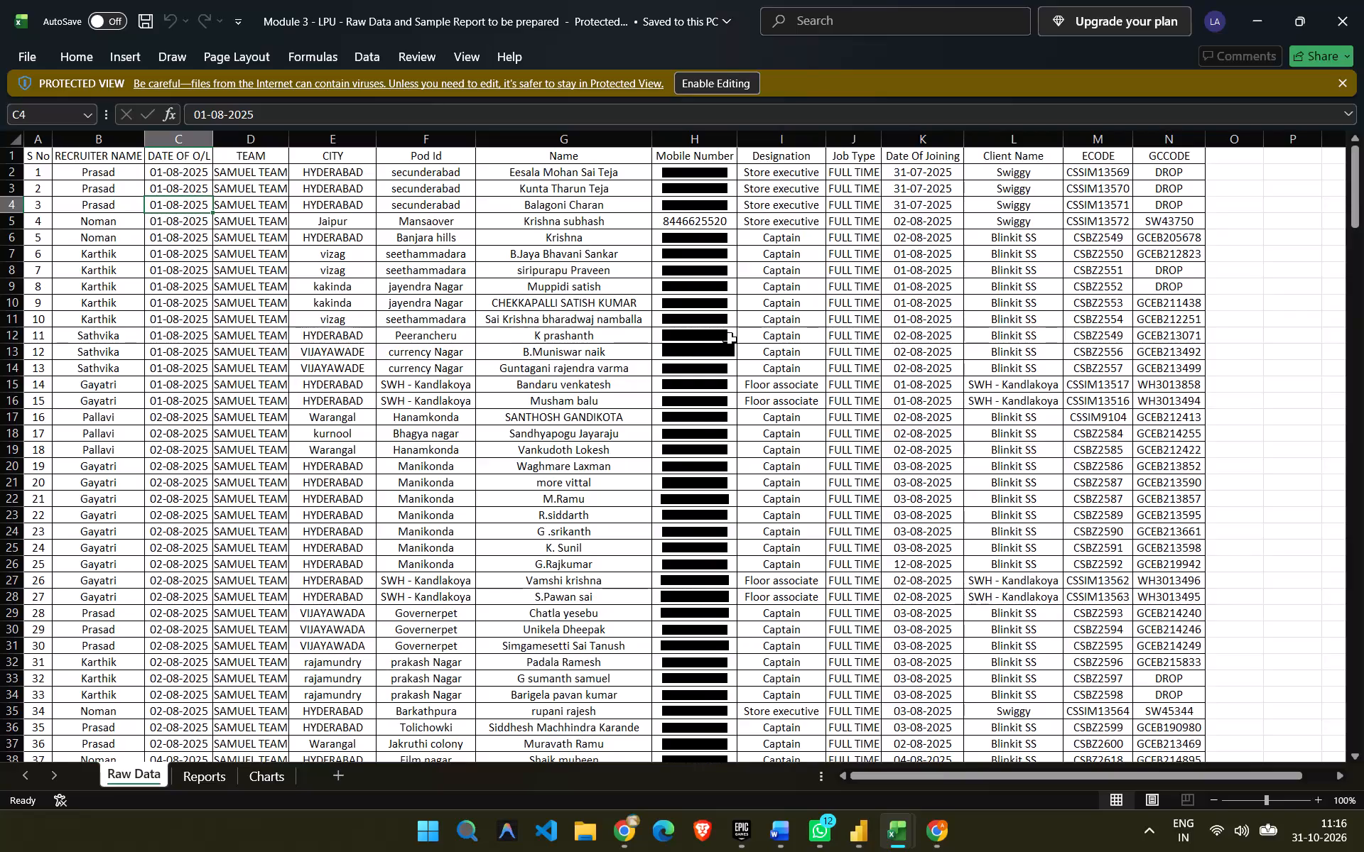
Enable editing for the protected Module 3 raw data and sample report workbook.
{"action": "left_click", "coordinate": [714, 76]}
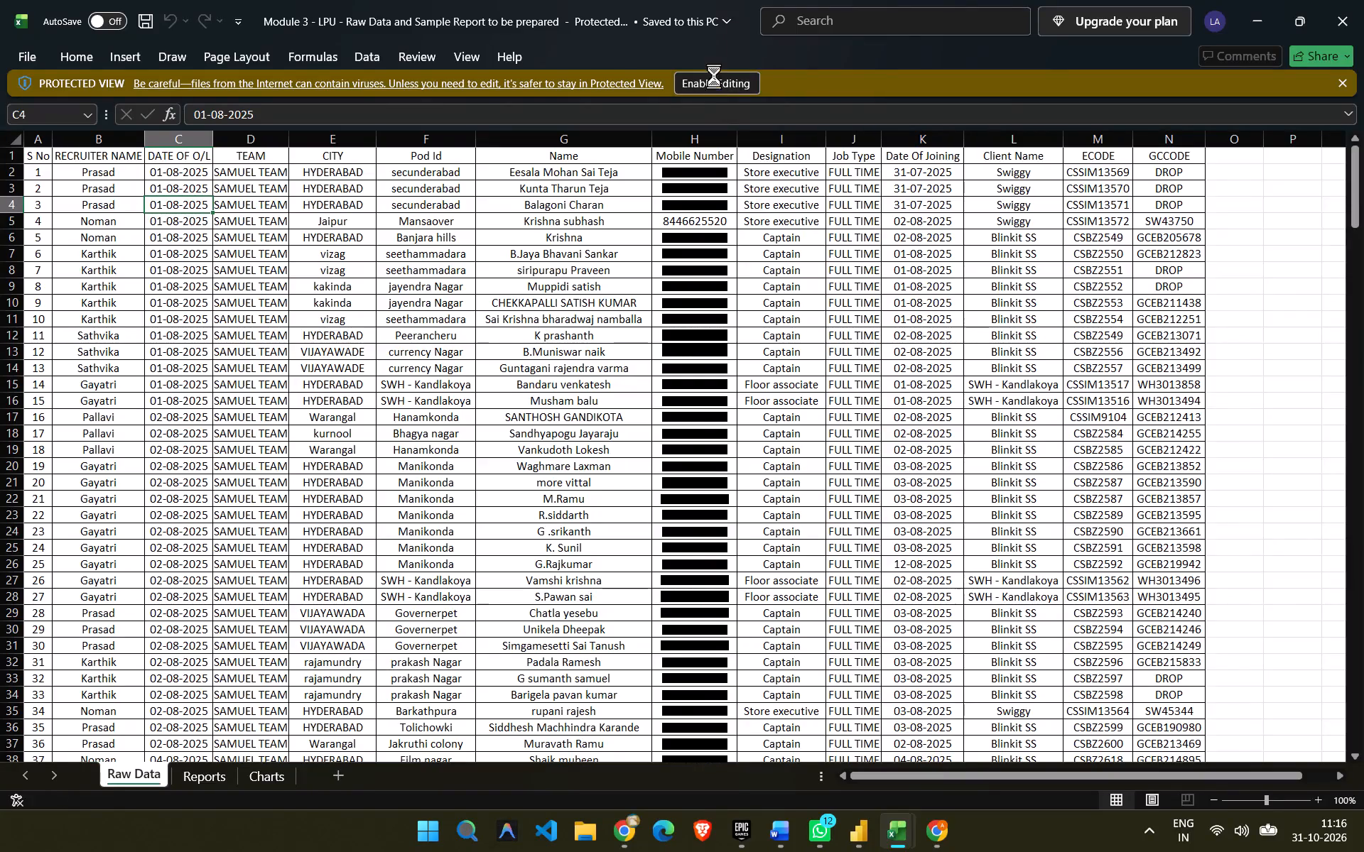
Examine the Module 3 workbook's Reports, Charts and Raw Data sheets, and return to the Module 1 questions workbook.
{"action": "left_click", "coordinate": [208, 774]}
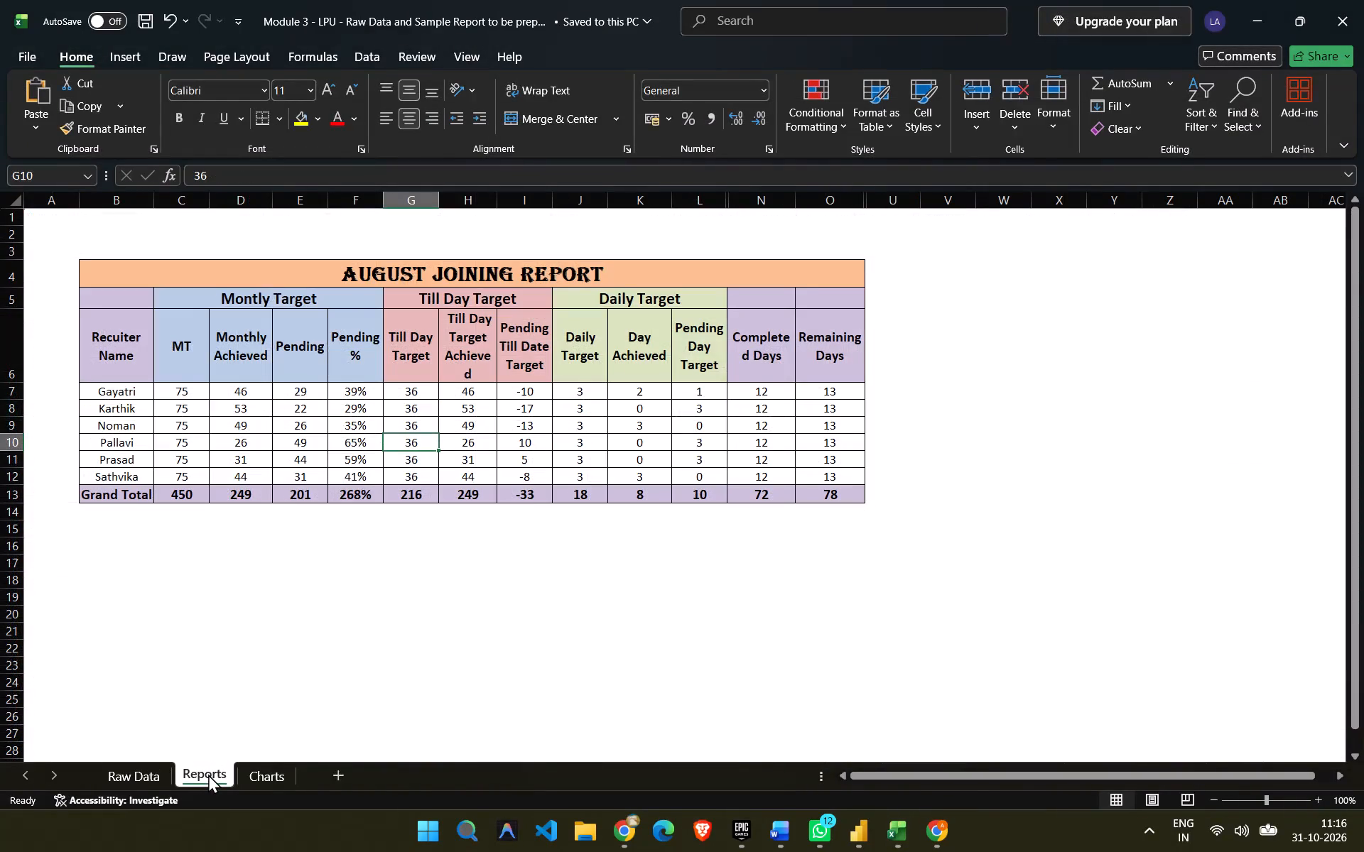
{"action": "left_click", "coordinate": [248, 777]}
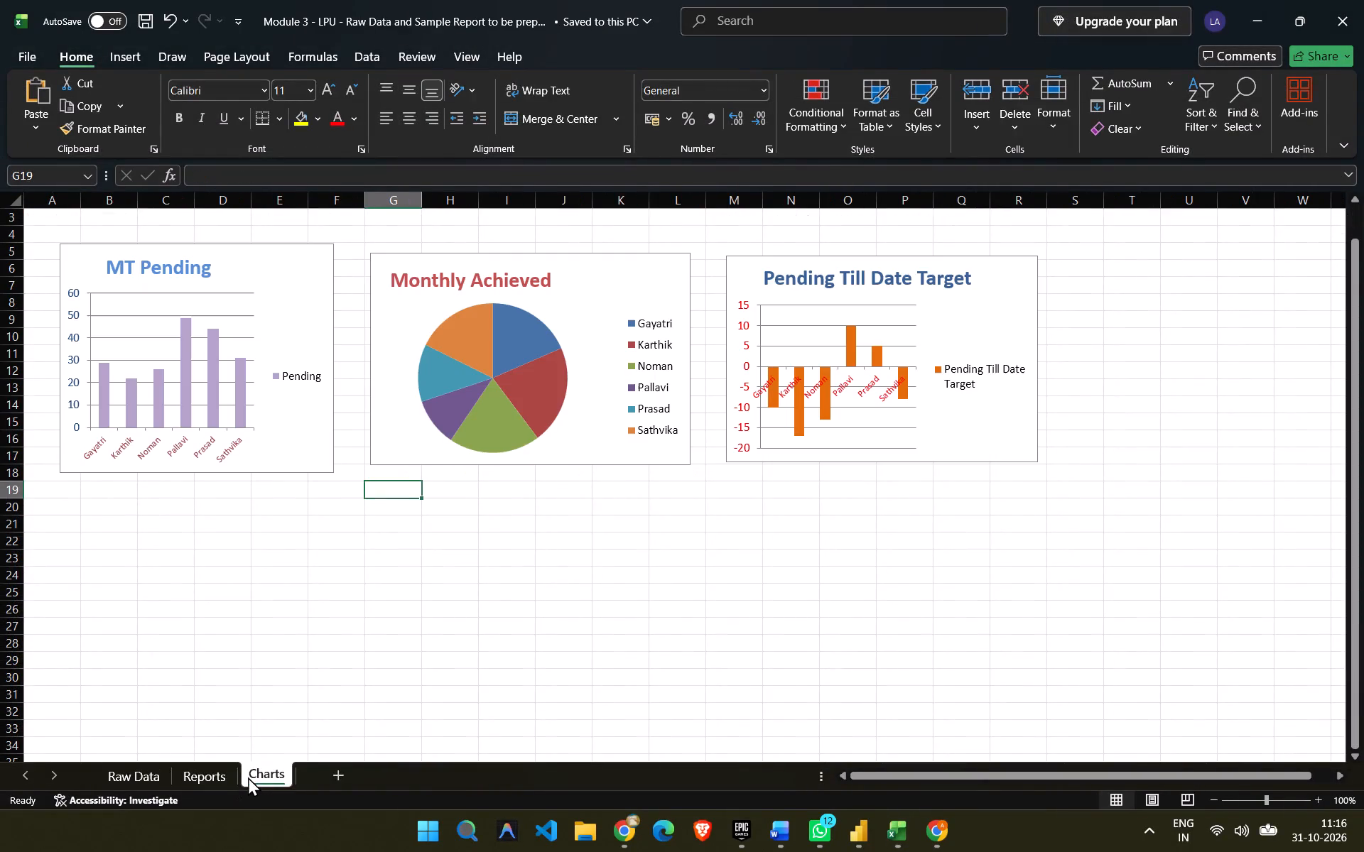
{"action": "left_click", "coordinate": [215, 778]}
{"action": "left_click", "coordinate": [144, 778]}
{"action": "scroll", "coordinate": [435, 623], "scroll_direction": "down", "scroll_amount": 7}
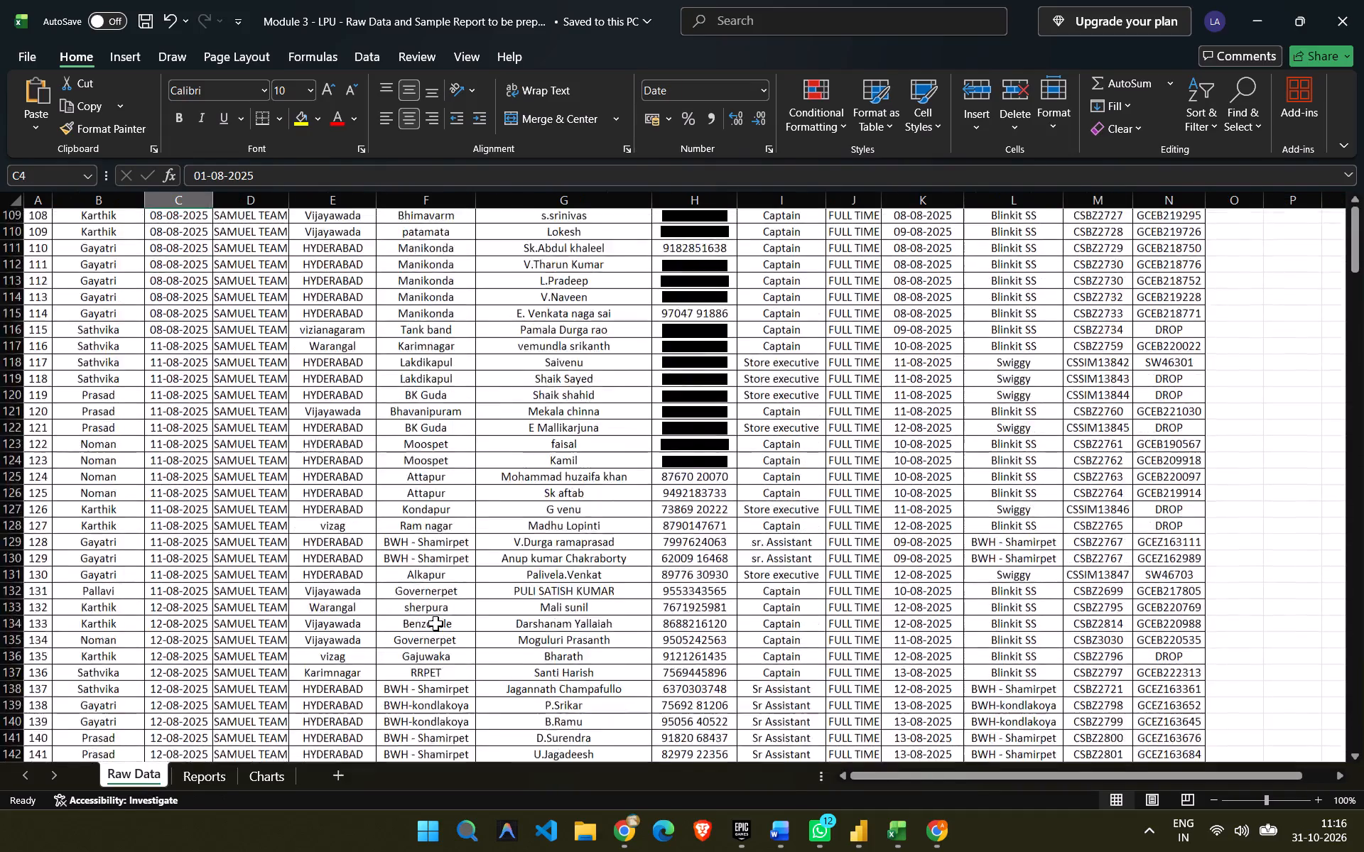
{"action": "scroll", "coordinate": [435, 623], "scroll_direction": "down", "scroll_amount": 4}
{"action": "scroll", "coordinate": [435, 623], "scroll_direction": "up", "scroll_amount": 4}
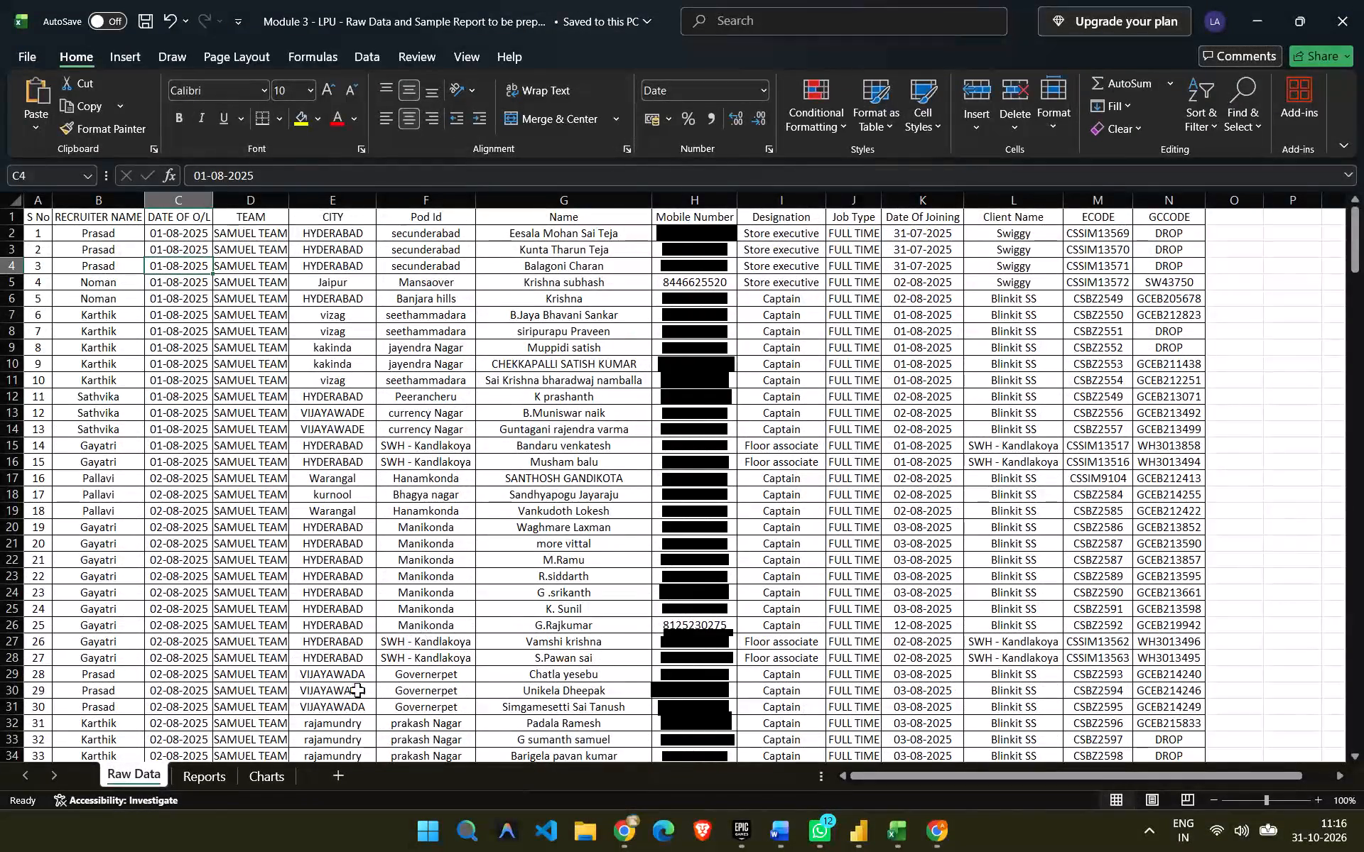
{"action": "left_click", "coordinate": [202, 782]}
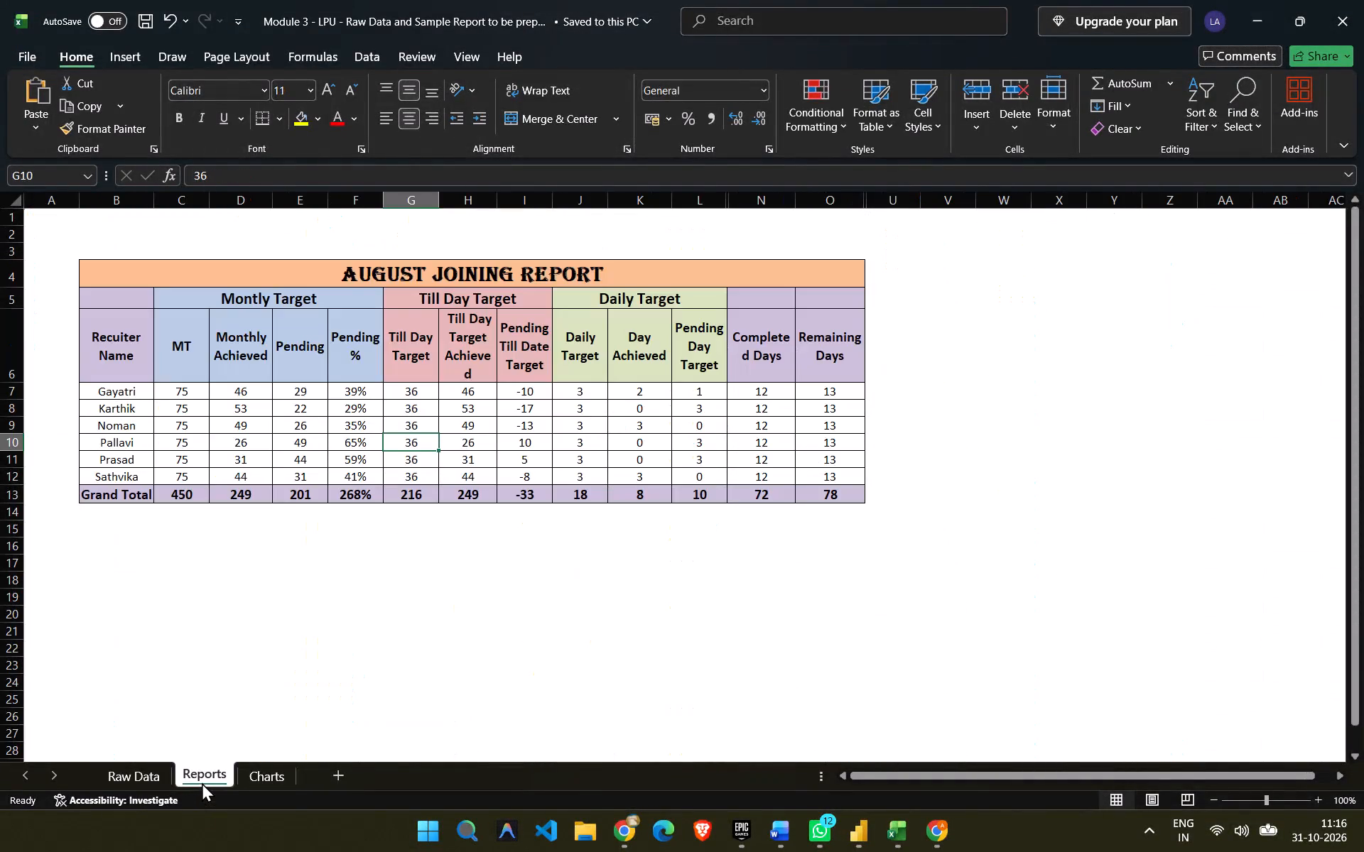
{"action": "left_click", "coordinate": [256, 777]}
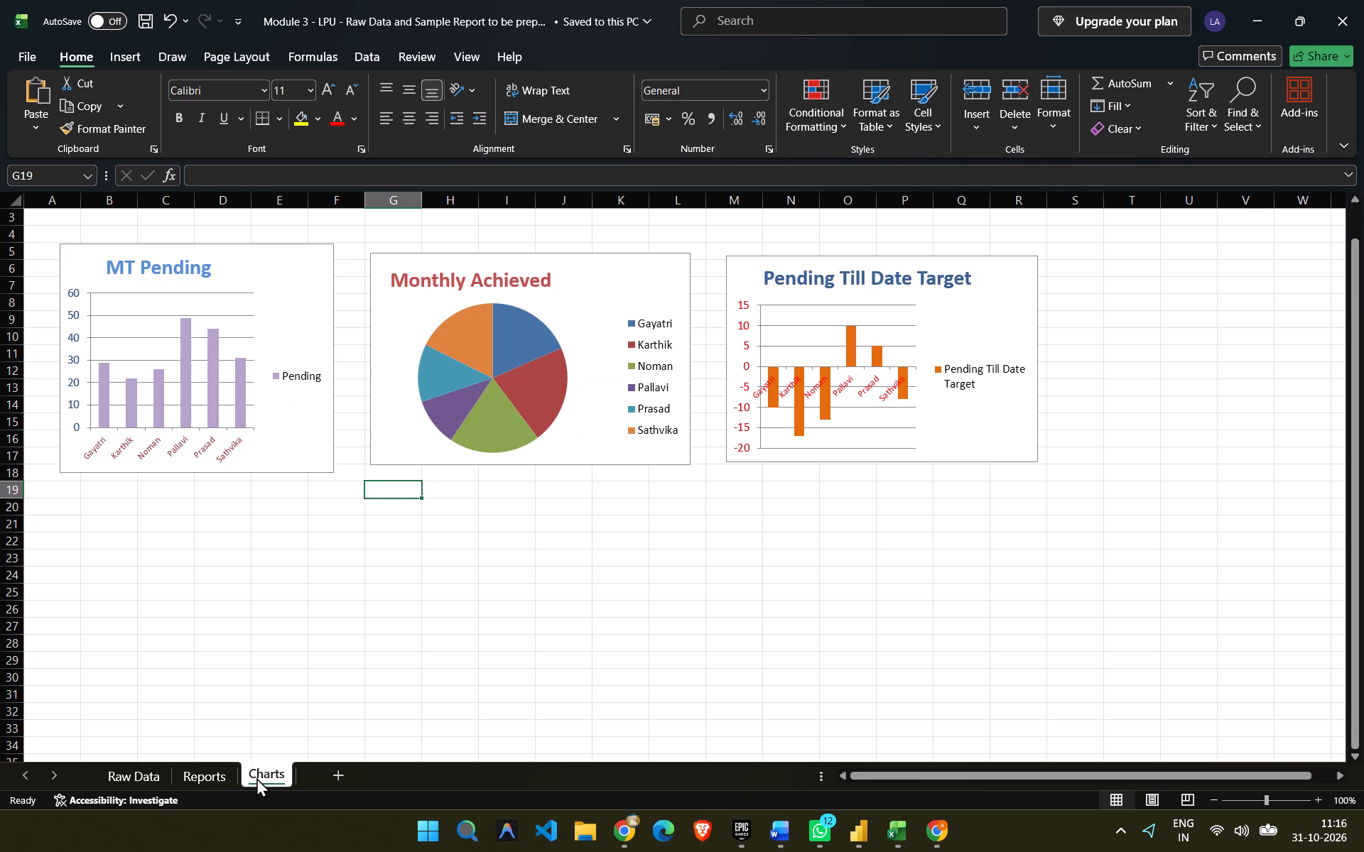
{"action": "key", "text": "Tab"}
{"action": "key", "text": "alt+Tab"}
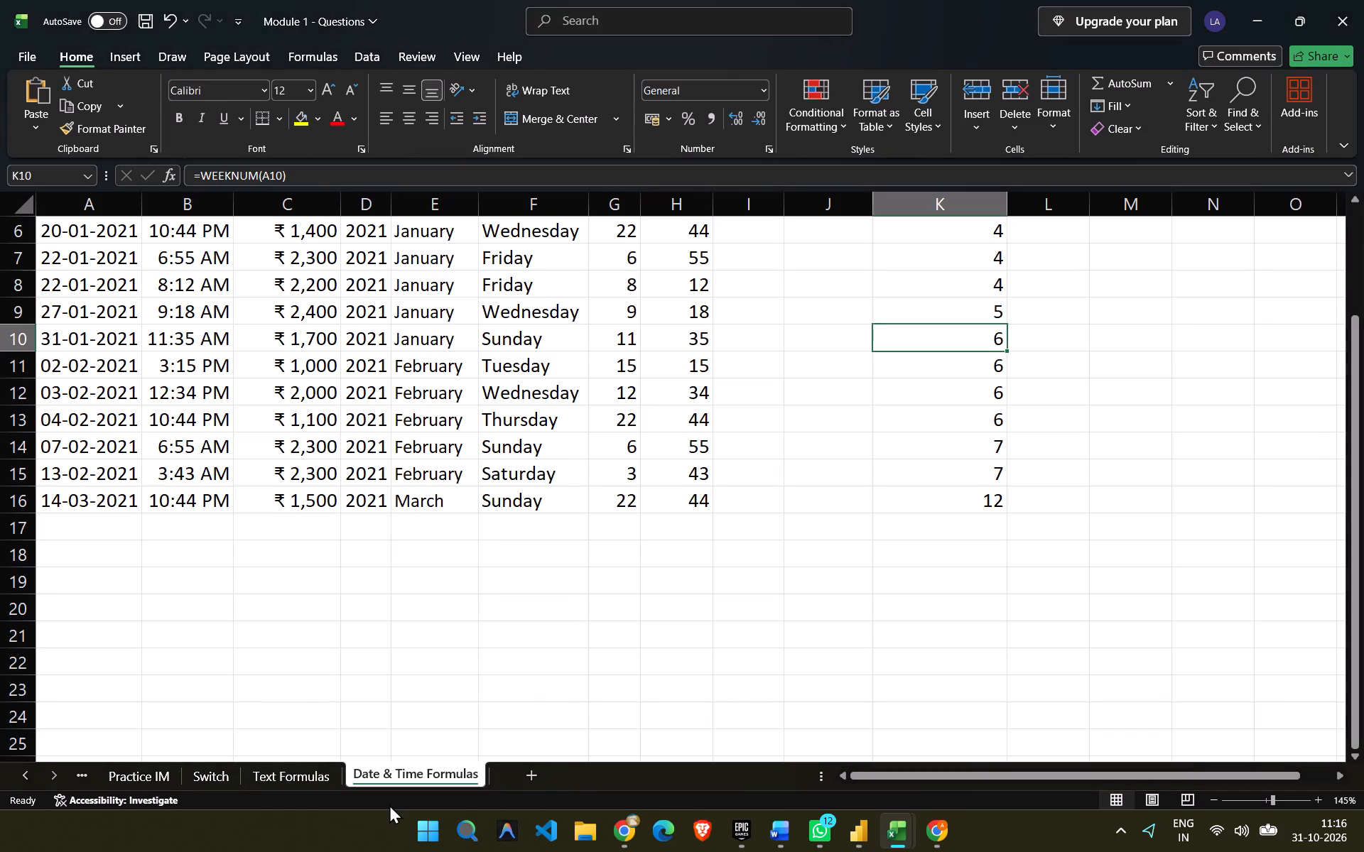